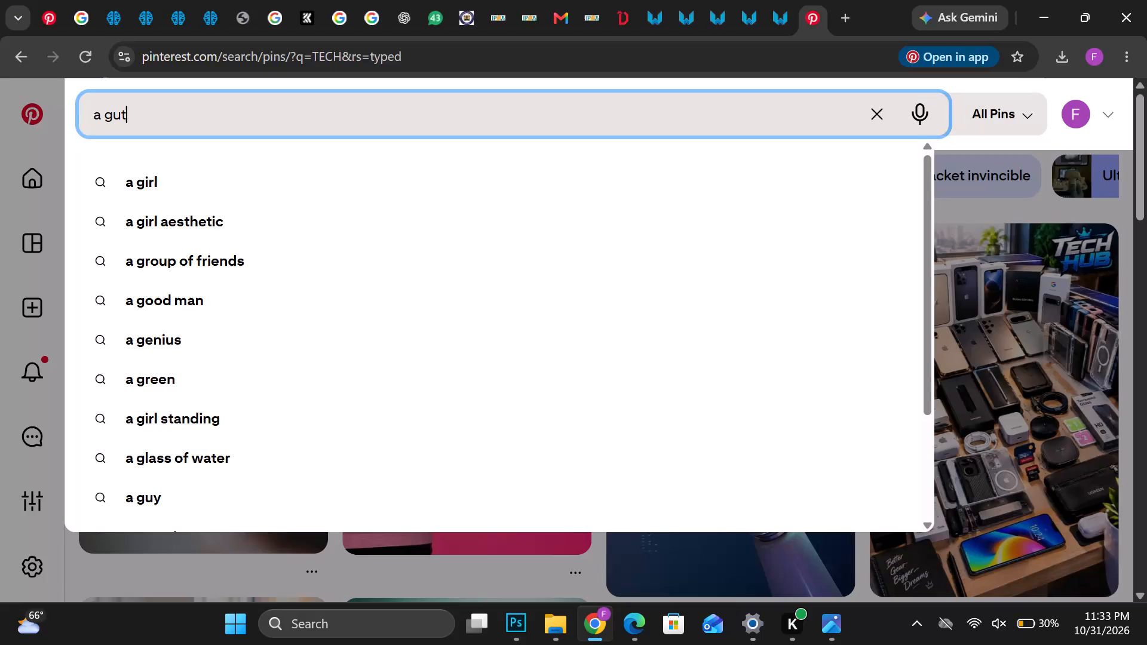
Search Pinterest for "a guy holding a phone from top".
{"action": "key", "text": "BackSpace"}
{"action": "type", "text": "y holding a"}
{"action": "key", "text": "space"}
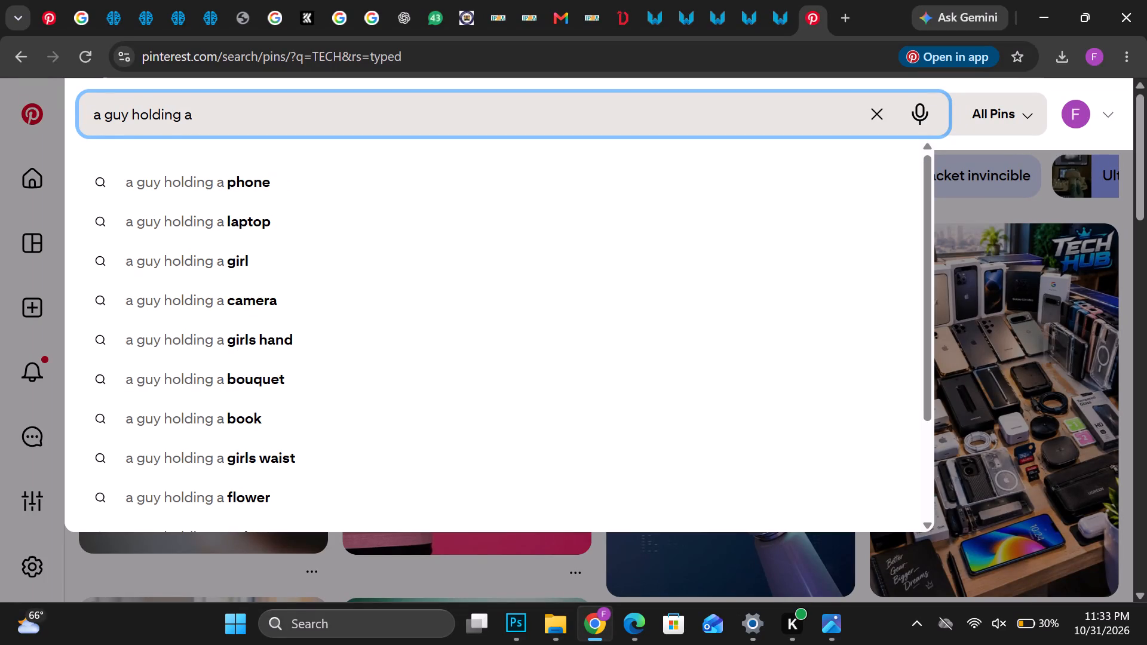
{"action": "key", "text": "p"}
{"action": "type", "text": "hon"}
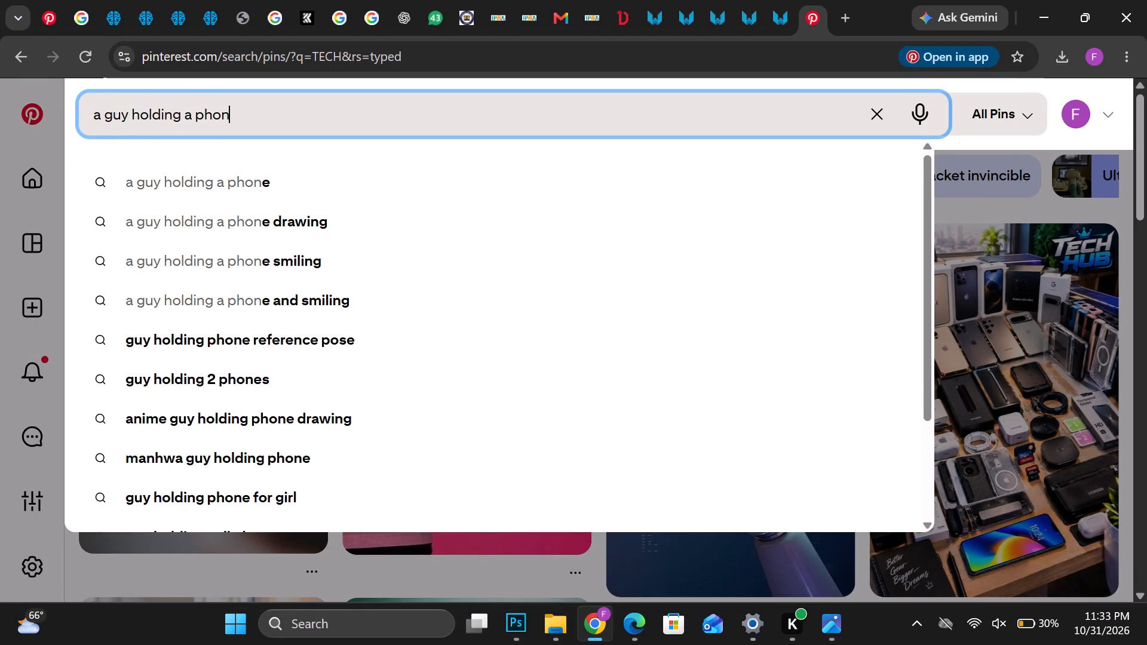
{"action": "type", "text": "e from top"}
{"action": "key", "text": "Return"}
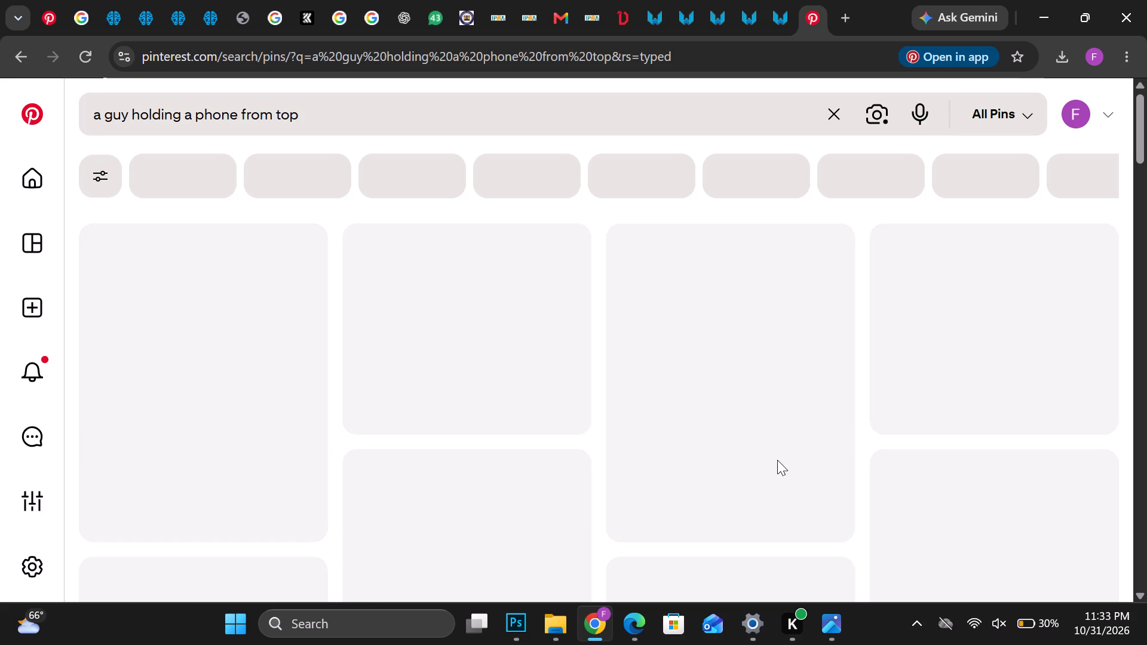
Raise the screen brightness to its maximum in the system quick settings.
{"action": "left_click", "coordinate": [1020, 619]}
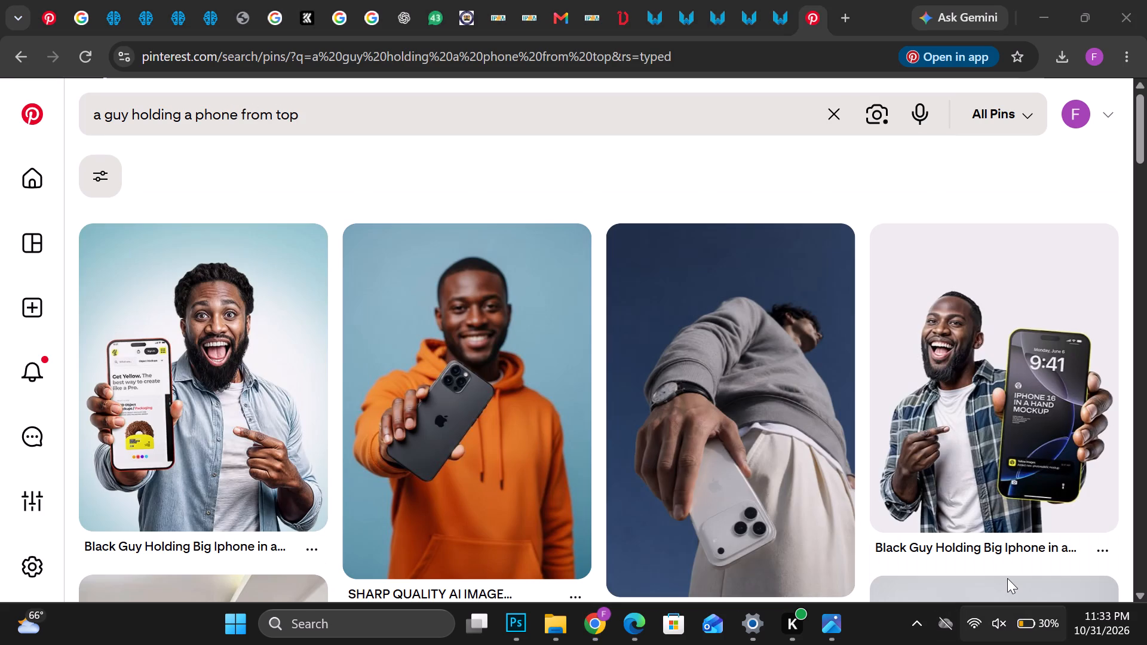
{"action": "left_click_drag", "start_coordinate": [965, 514], "coordinate": [964, 513]}
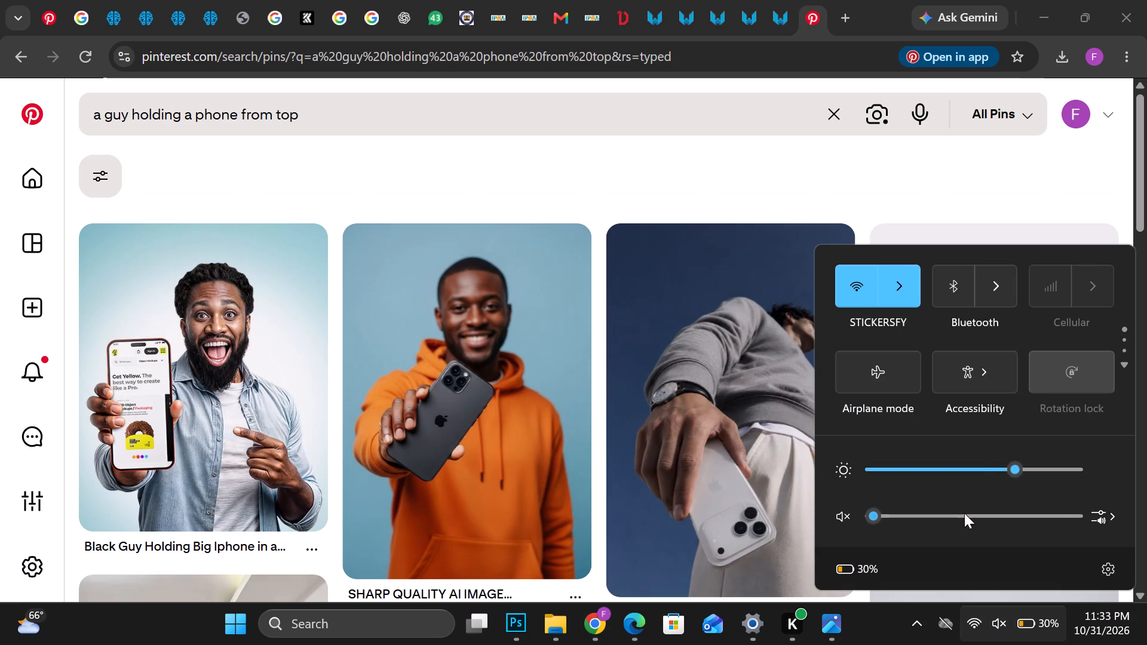
{"action": "left_click_drag", "start_coordinate": [964, 513], "coordinate": [850, 524]}
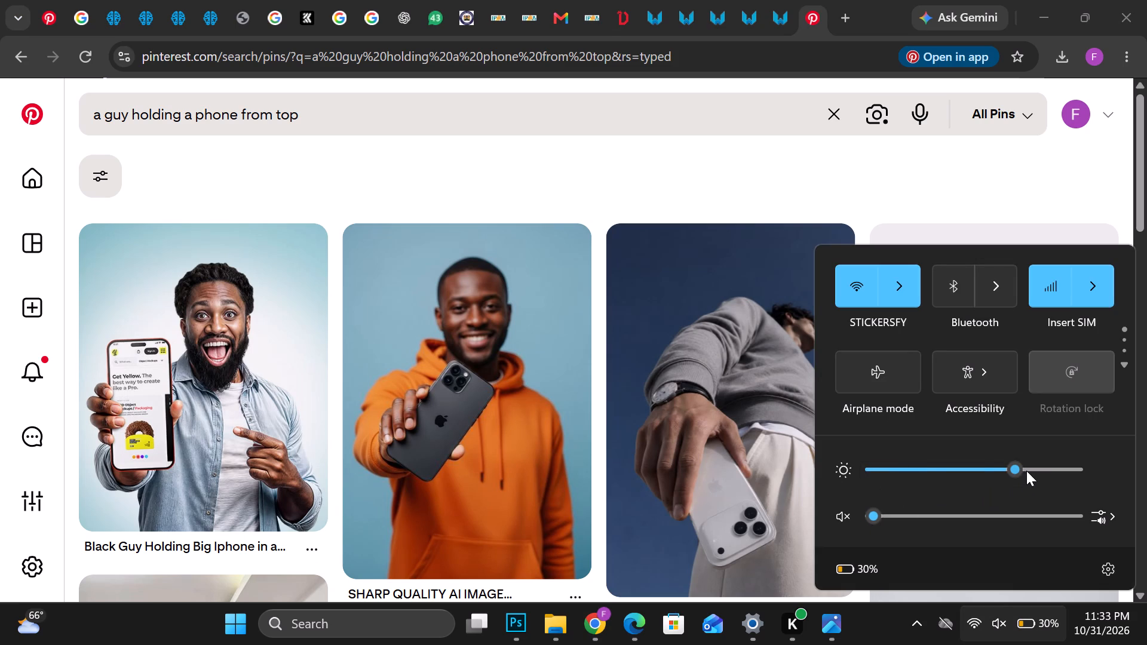
{"action": "left_click_drag", "start_coordinate": [1027, 469], "coordinate": [1092, 462]}
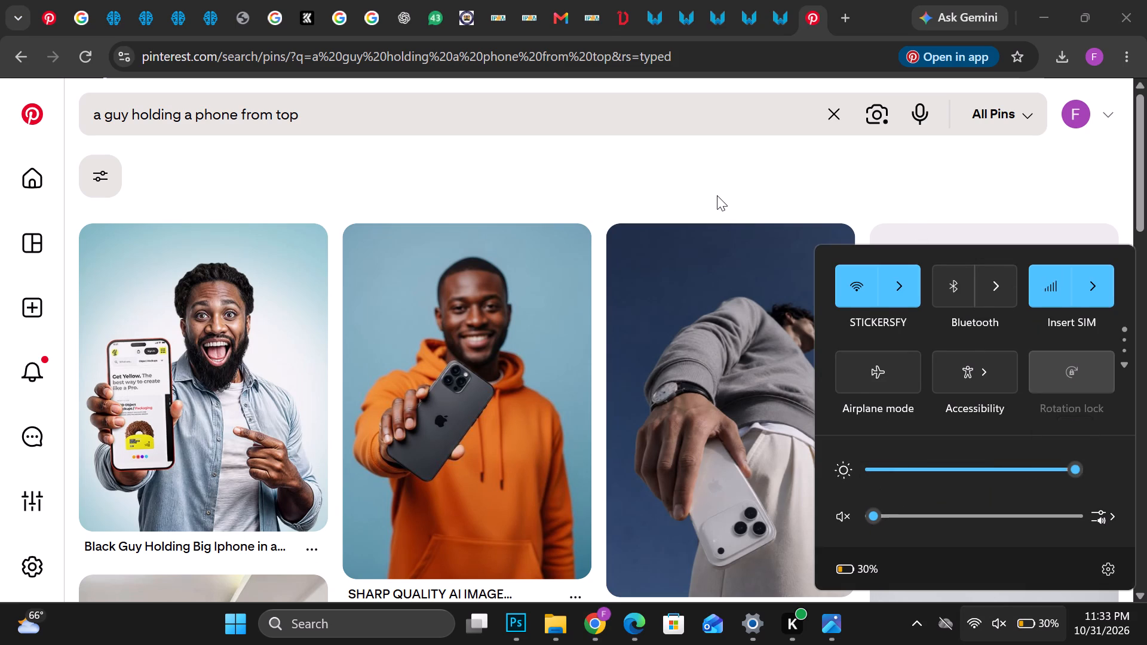
{"action": "left_click", "coordinate": [717, 196]}
Examine the search results for a suitable picture of a man holding a phone.
{"action": "scroll", "coordinate": [627, 380], "scroll_direction": "down", "scroll_amount": 4}
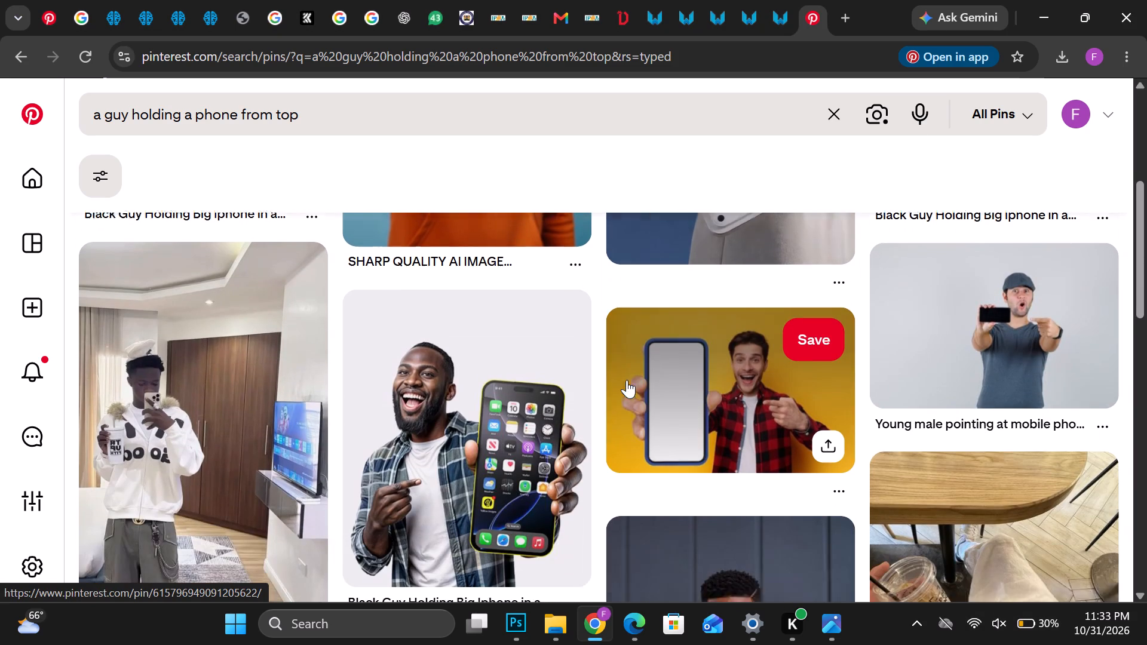
{"action": "scroll", "coordinate": [627, 380], "scroll_direction": "down", "scroll_amount": 4}
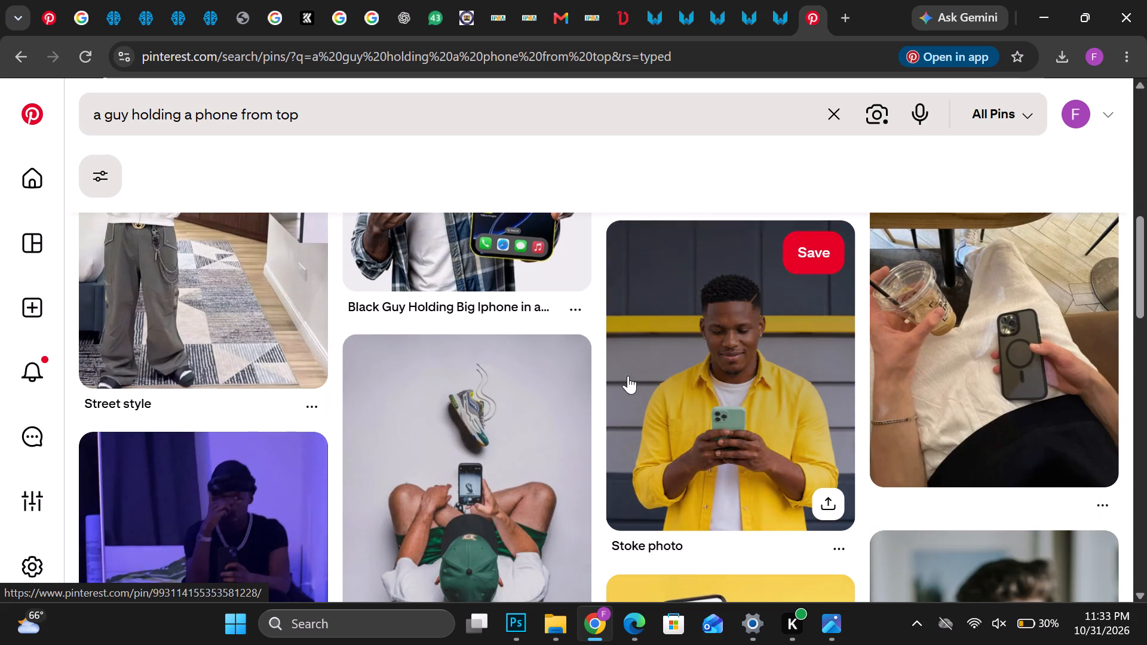
{"action": "scroll", "coordinate": [628, 376], "scroll_direction": "down", "scroll_amount": 7}
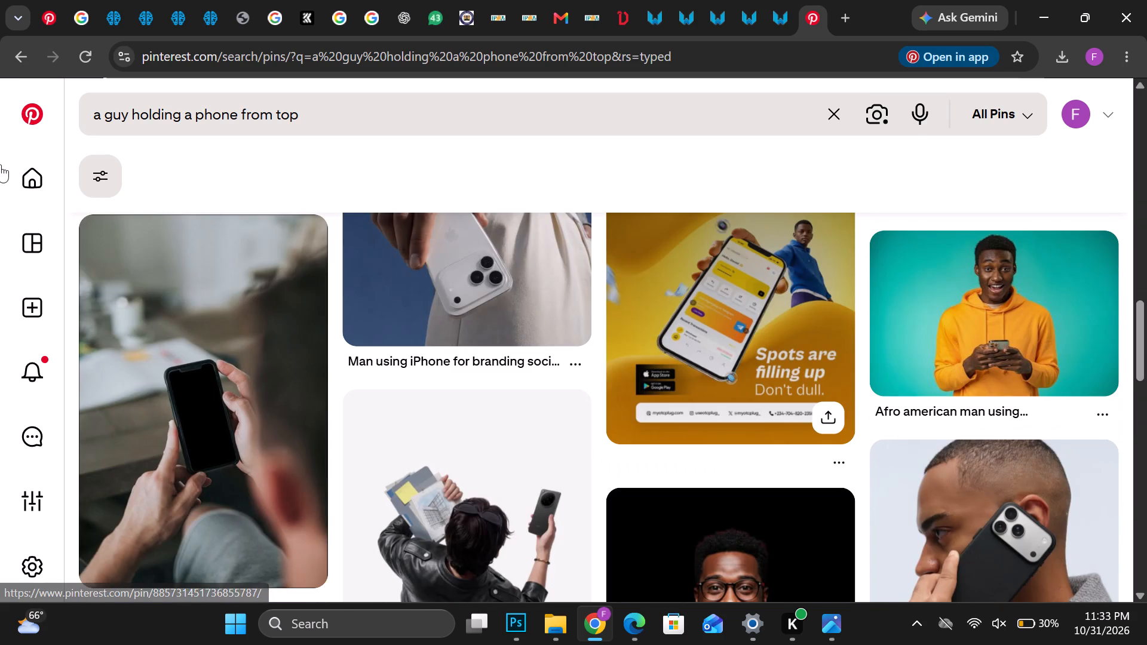
Return to the earlier Pinterest page of food flyers and open the NOL Foods "Social Media Design" pin.
{"action": "left_click", "coordinate": [45, 14]}
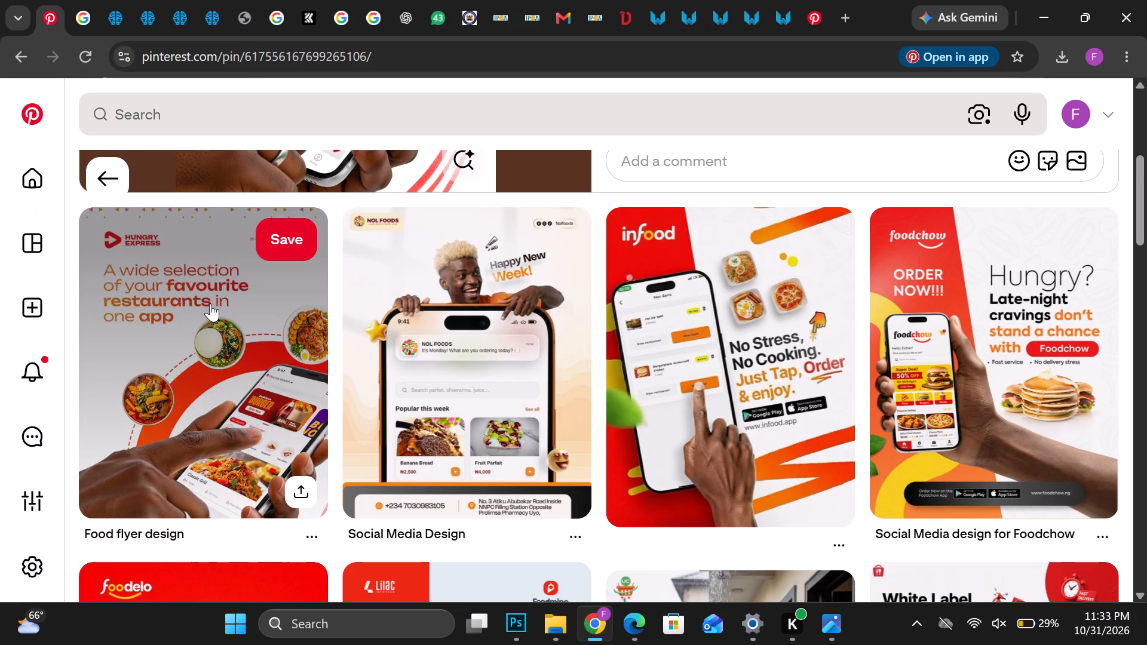
{"action": "scroll", "coordinate": [210, 303], "scroll_direction": "up", "scroll_amount": 3}
{"action": "scroll", "coordinate": [440, 311], "scroll_direction": "down", "scroll_amount": 3}
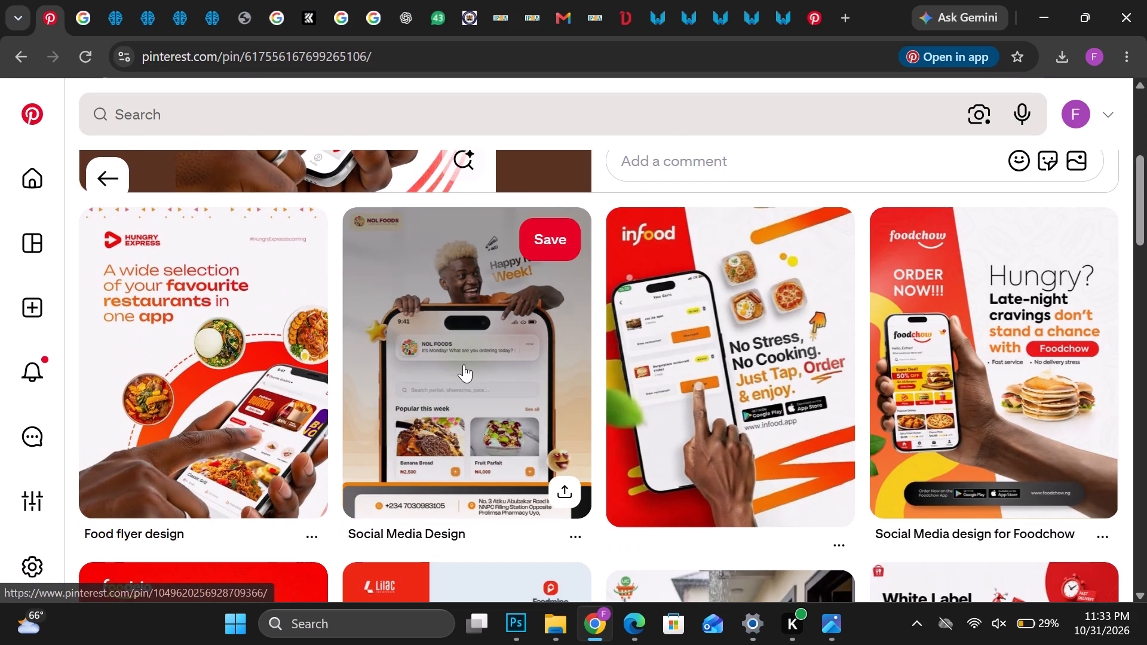
{"action": "left_click", "coordinate": [469, 366]}
{"action": "scroll", "coordinate": [469, 357], "scroll_direction": "down", "scroll_amount": 2}
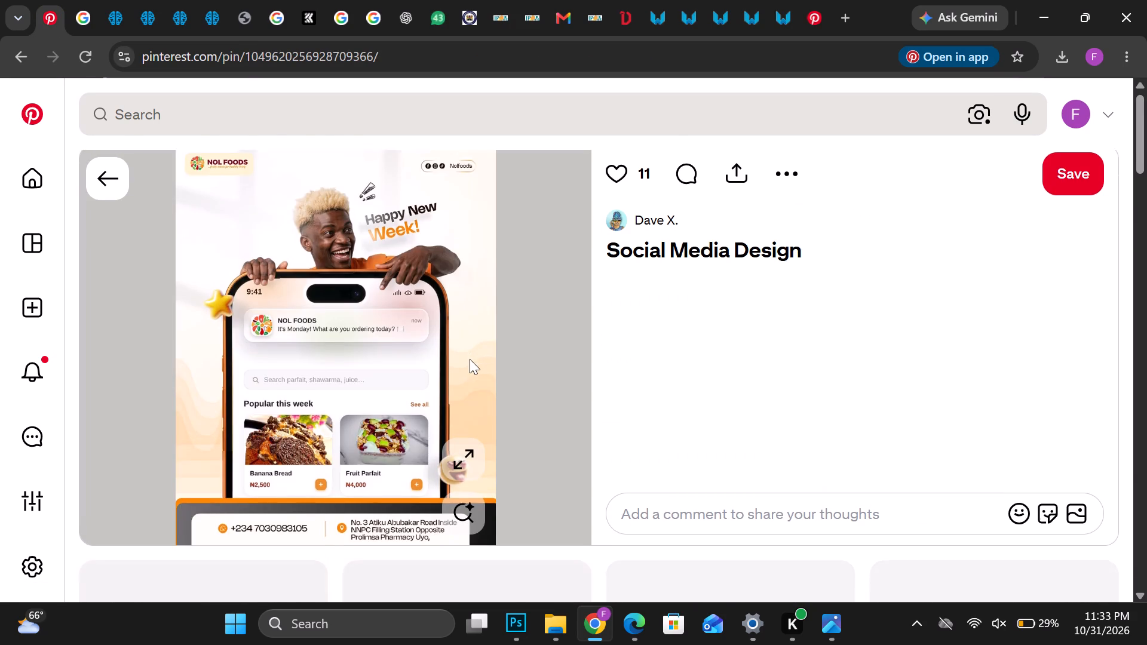
Download the image of the NOL Foods "Social Media Design" pin.
{"action": "scroll", "coordinate": [470, 359], "scroll_direction": "down", "scroll_amount": 3}
{"action": "scroll", "coordinate": [471, 360], "scroll_direction": "up", "scroll_amount": 5}
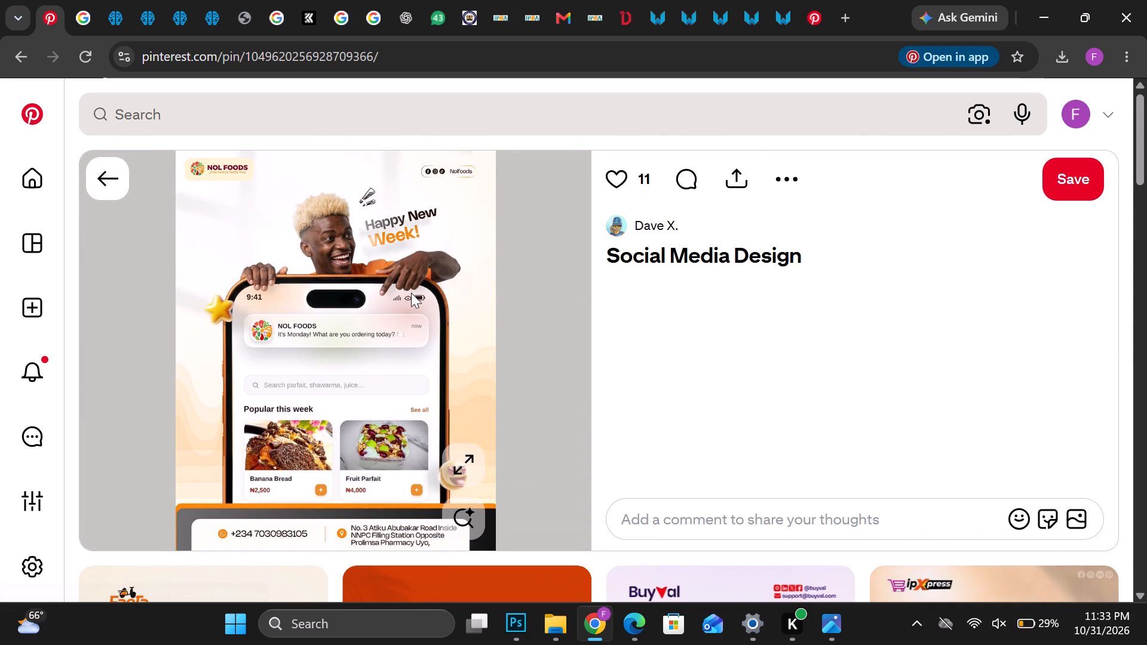
{"action": "left_click", "coordinate": [771, 170]}
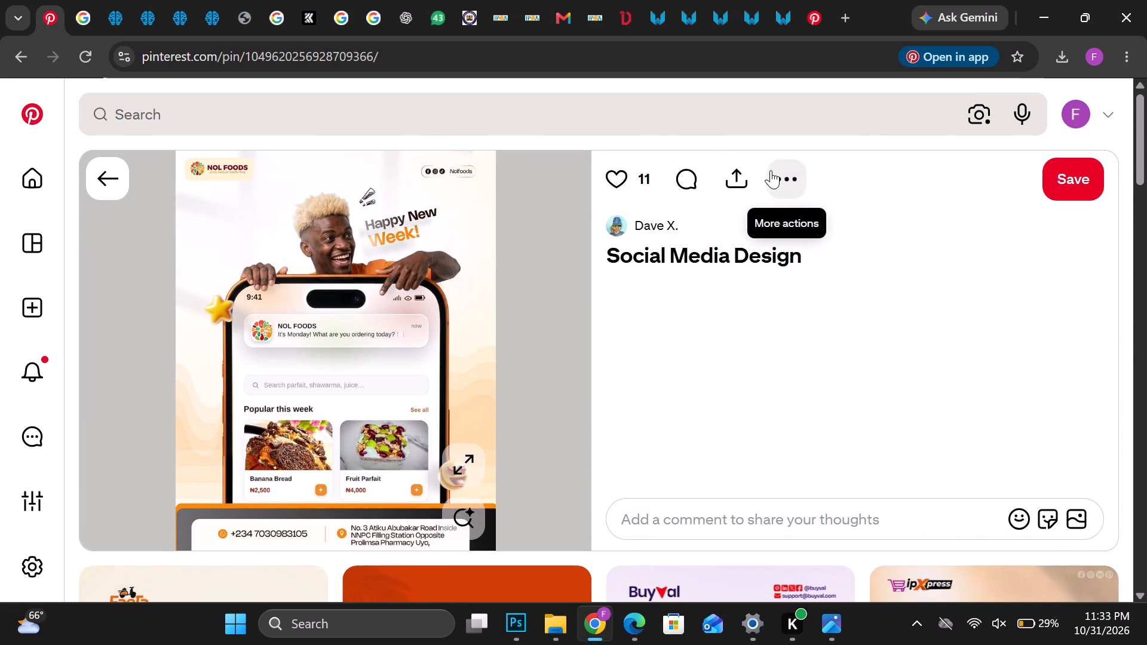
{"action": "left_click", "coordinate": [755, 243]}
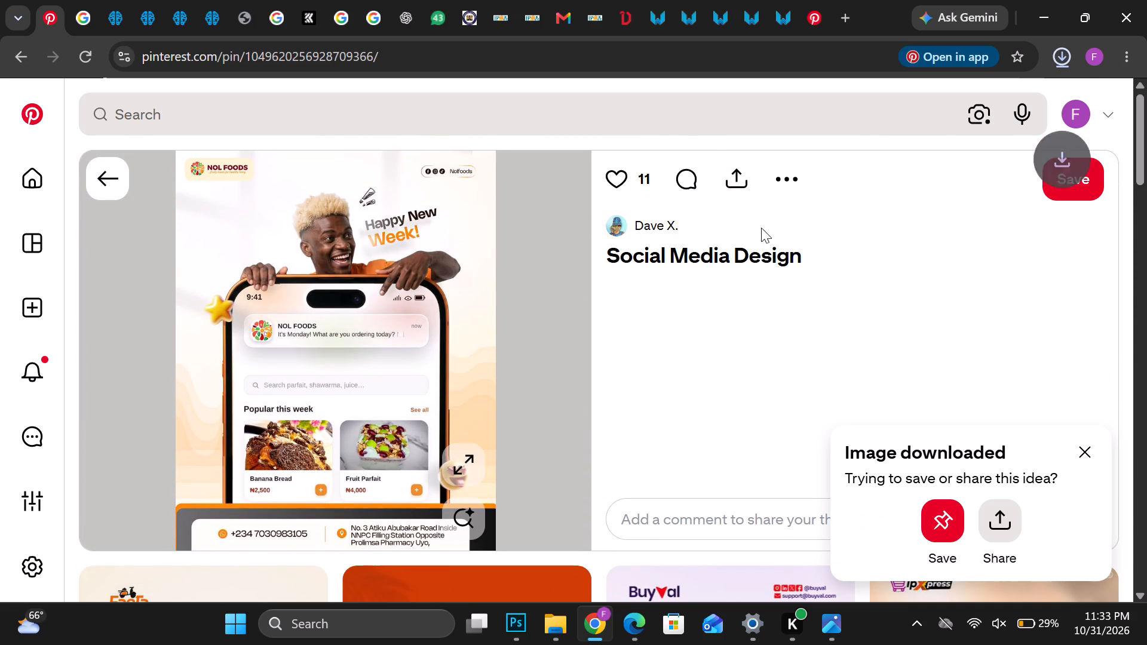
Switch to Photoshop and place "Social Media Design (1)" from the Downloads folder into the Untitled-1 document.
{"action": "left_click", "coordinate": [1029, 20]}
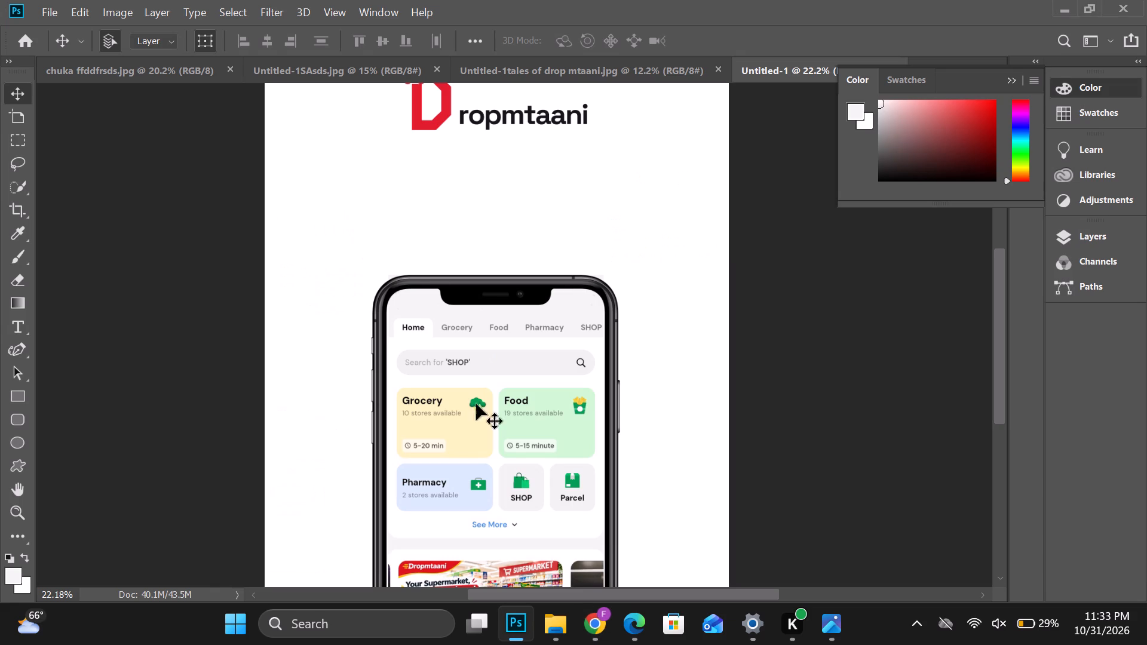
{"action": "left_click", "coordinate": [490, 547]}
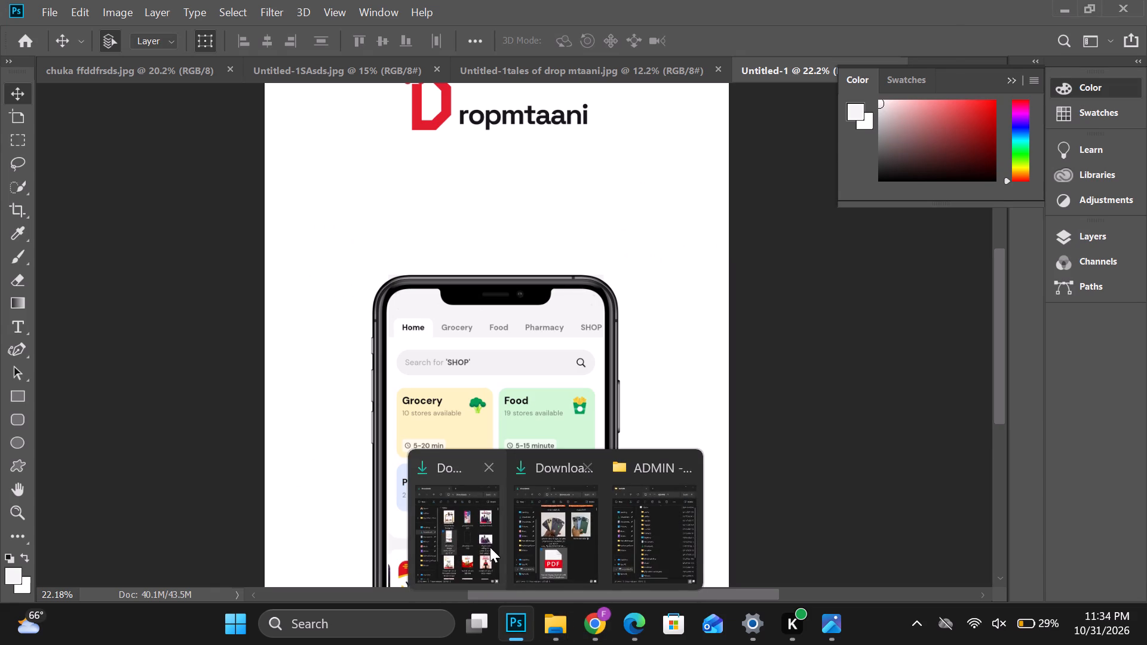
{"action": "left_click", "coordinate": [504, 298]}
{"action": "left_click", "coordinate": [611, 223]}
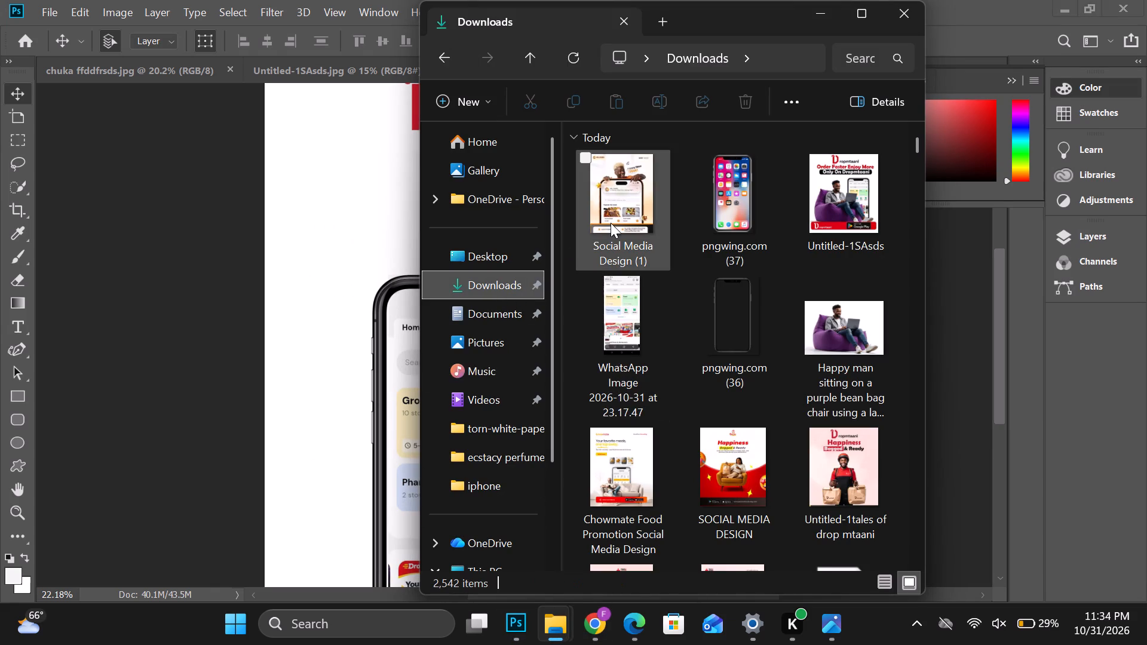
{"action": "left_click_drag", "start_coordinate": [623, 184], "coordinate": [382, 363]}
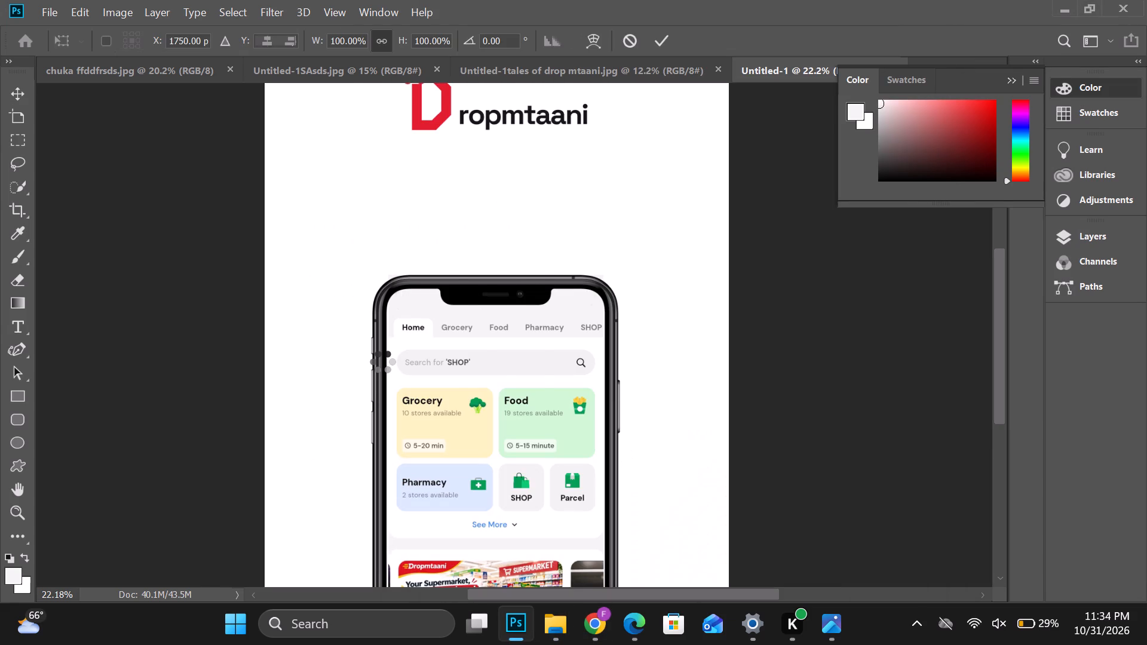
Scale the placed NOL Foods flyer to about 282% so it covers the upper part of the phone mockup.
{"action": "left_click", "coordinate": [494, 390]}
{"action": "left_click_drag", "start_coordinate": [494, 390], "coordinate": [492, 426]}
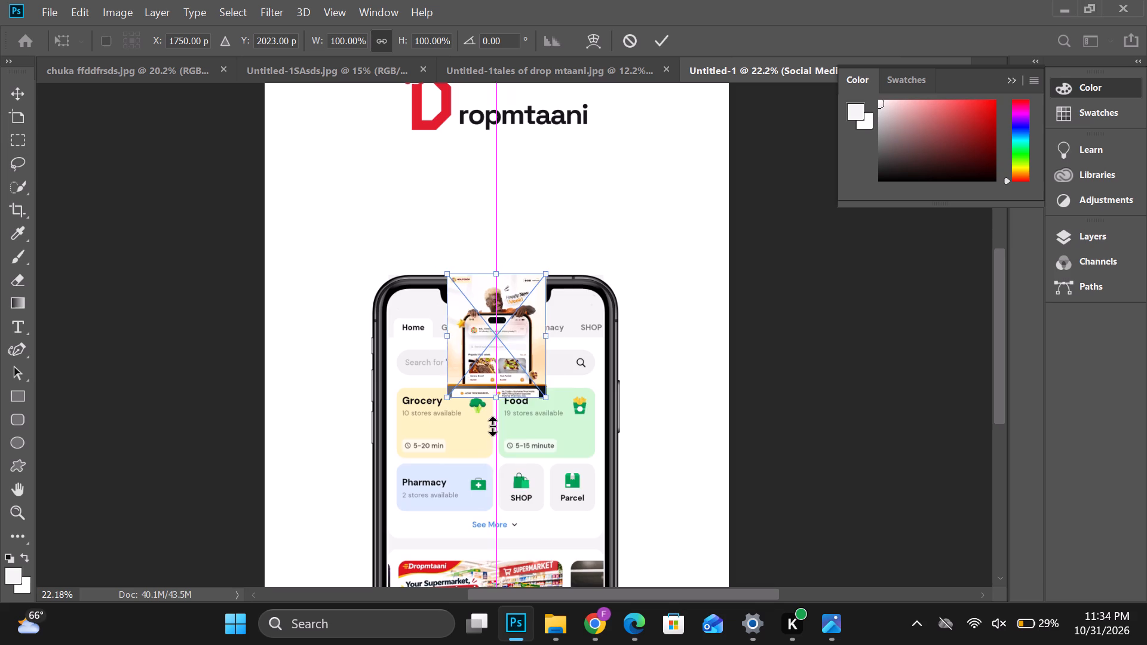
{"action": "left_click_drag", "start_coordinate": [492, 426], "coordinate": [495, 561]}
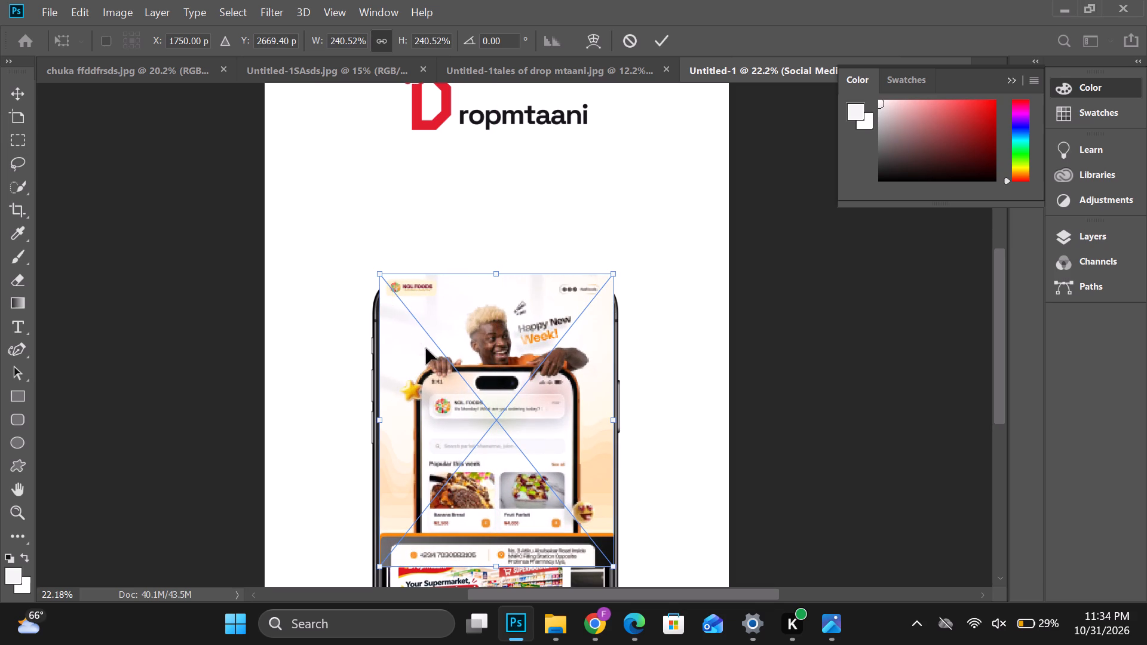
{"action": "left_click_drag", "start_coordinate": [379, 414], "coordinate": [370, 416]}
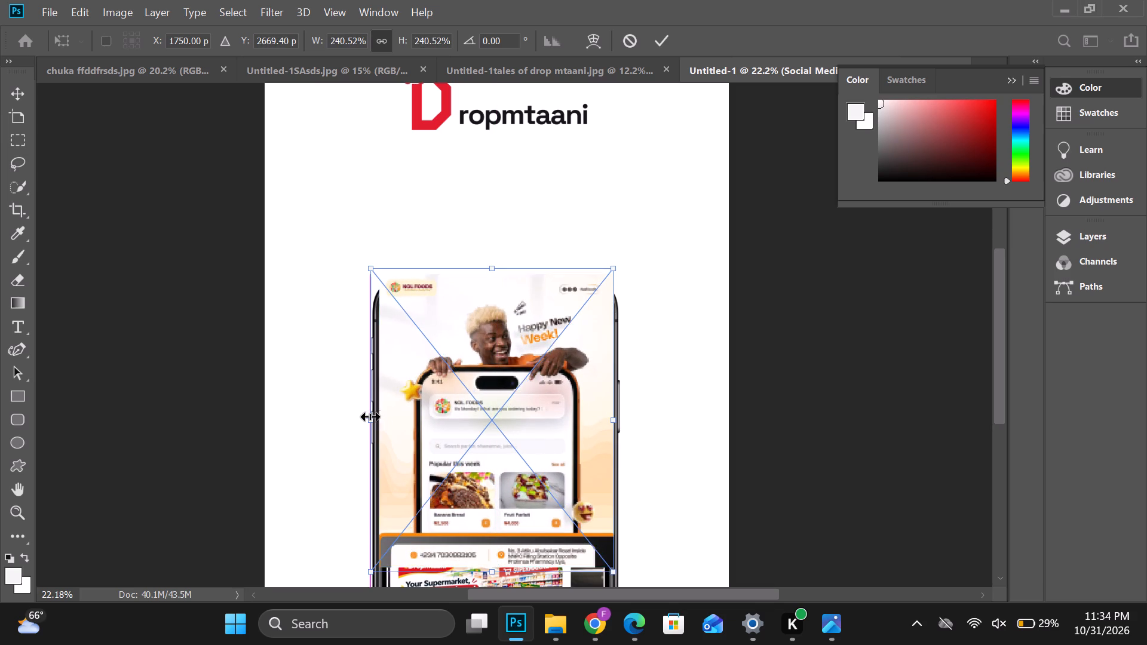
{"action": "left_click_drag", "start_coordinate": [370, 416], "coordinate": [357, 420]}
{"action": "left_click_drag", "start_coordinate": [610, 419], "coordinate": [624, 419]}
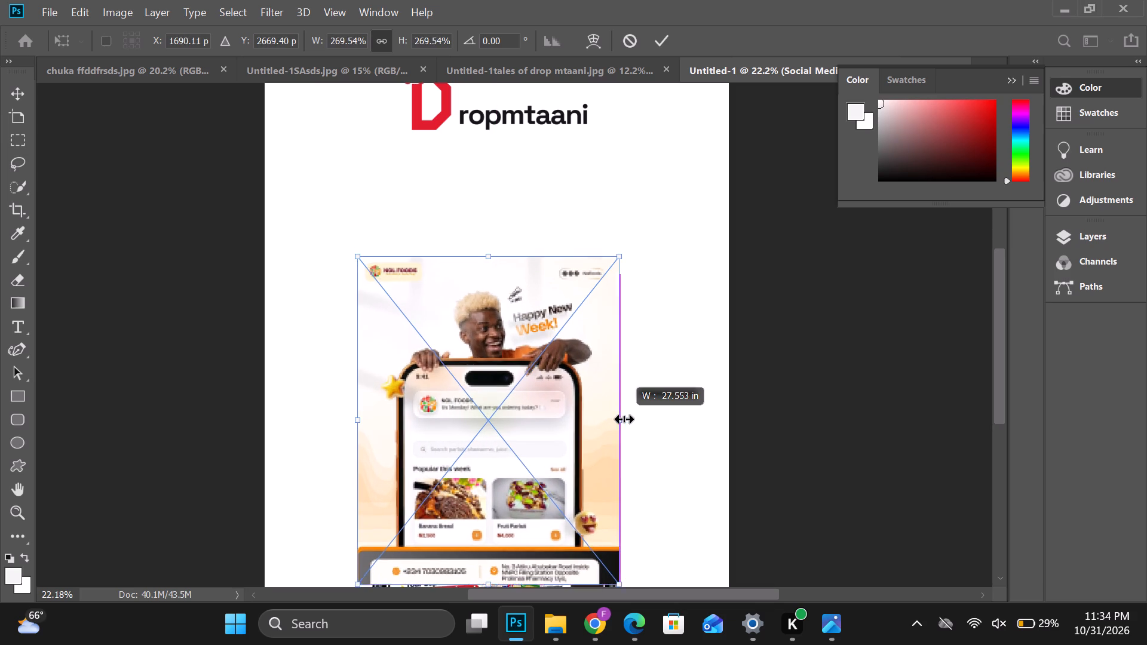
{"action": "left_click_drag", "start_coordinate": [624, 419], "coordinate": [628, 419]}
{"action": "left_click", "coordinate": [665, 47]}
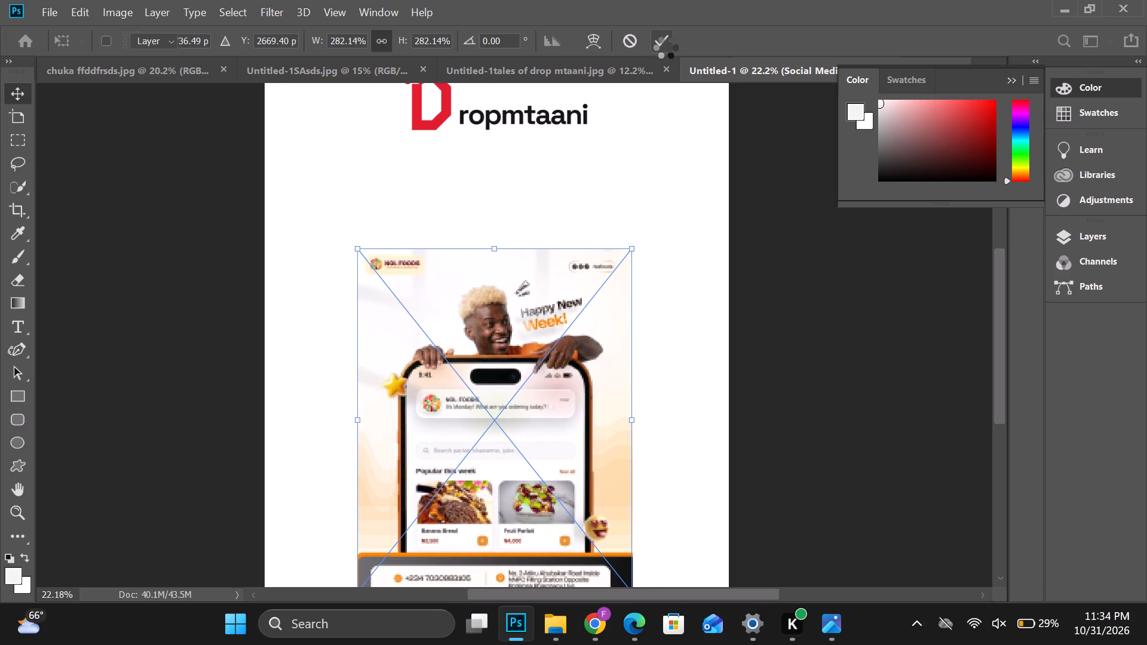
Erase the flyer's pale upper background around the man with the Magic Eraser.
{"action": "left_click", "coordinate": [443, 277]}
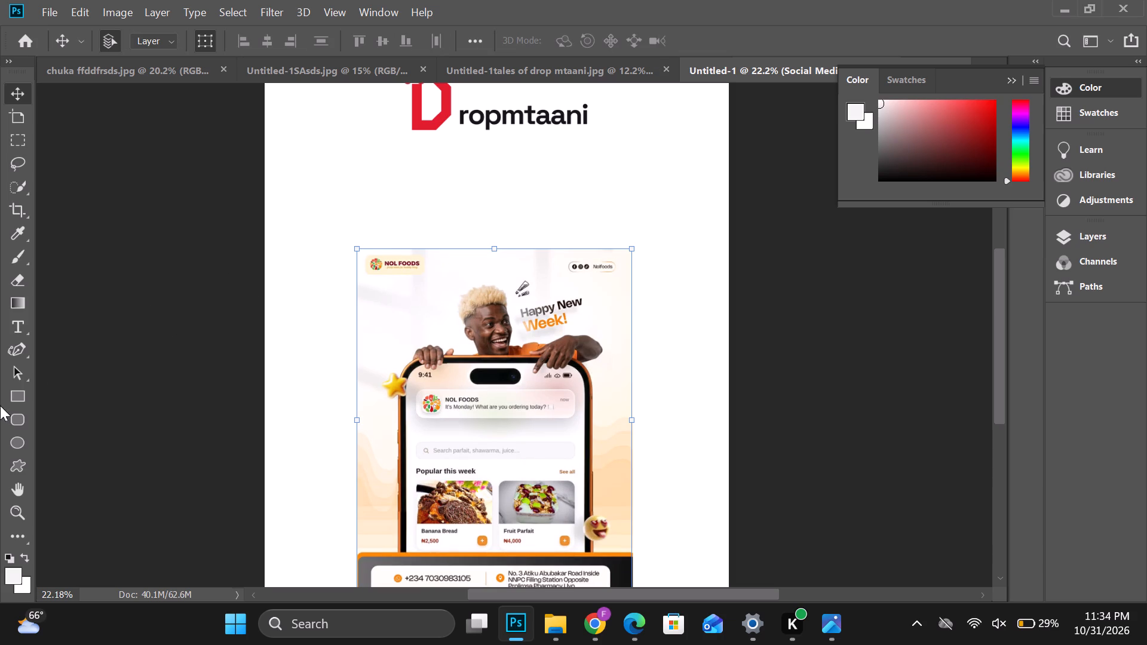
{"action": "left_click", "coordinate": [18, 532]}
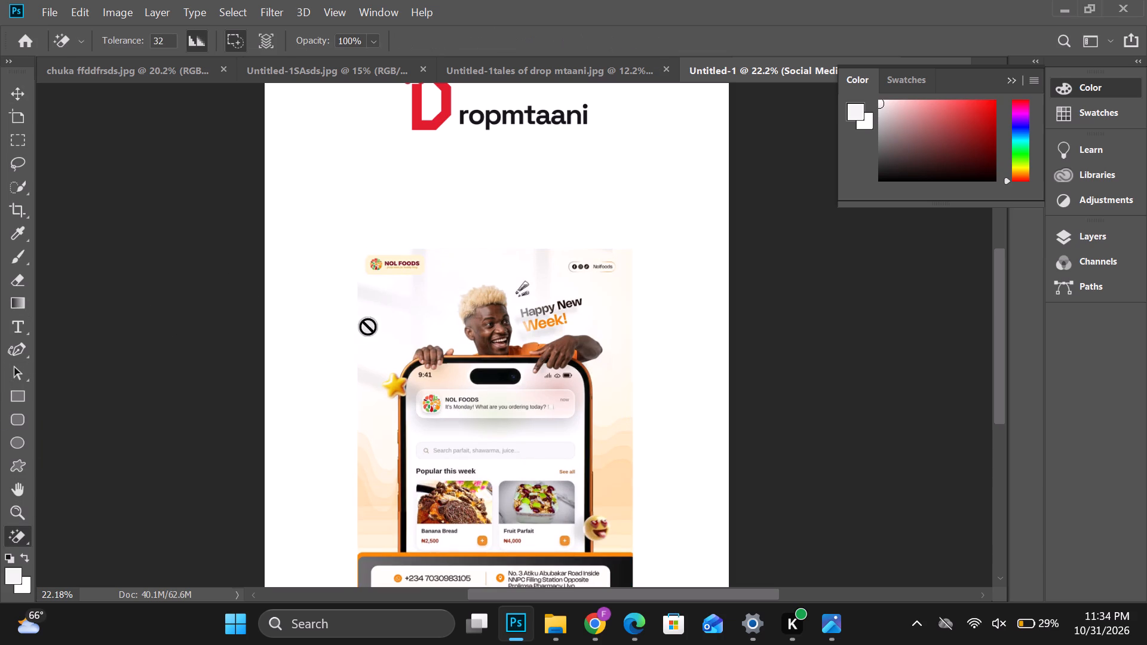
{"action": "left_click", "coordinate": [415, 307]}
{"action": "left_click", "coordinate": [513, 260]}
{"action": "left_click", "coordinate": [399, 327]}
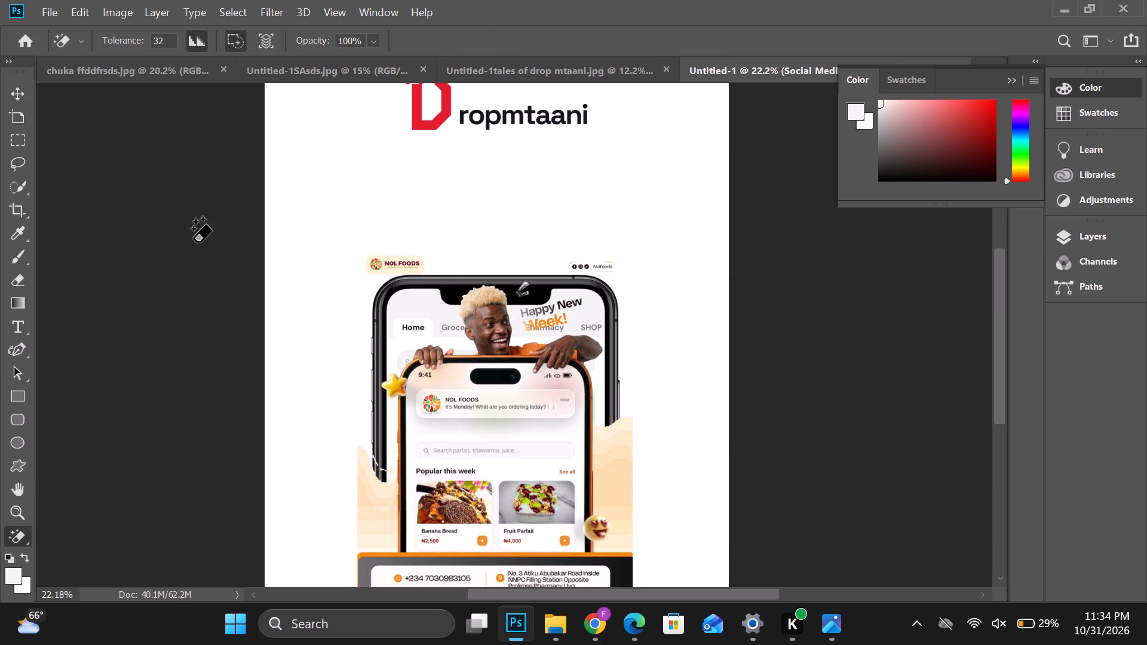
In Photoshop, erase the NOL Foods logo, the social handles and the "Happy New Week!" text from the placed flyer image.
{"action": "left_click", "coordinate": [22, 276]}
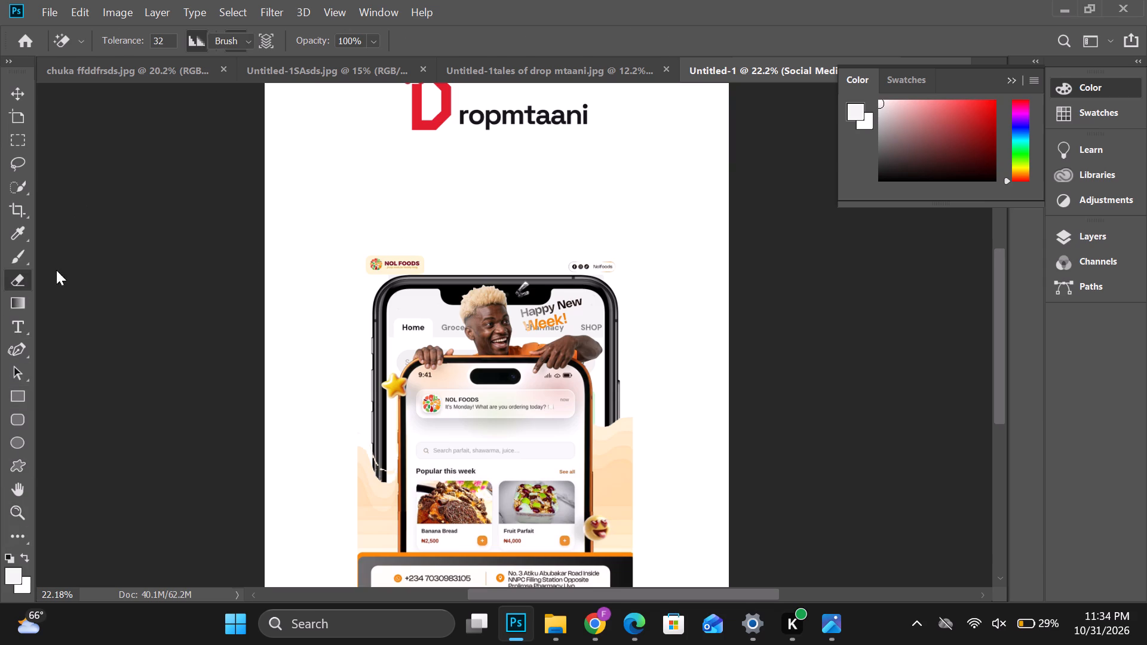
{"action": "left_click_drag", "start_coordinate": [410, 257], "coordinate": [575, 262]}
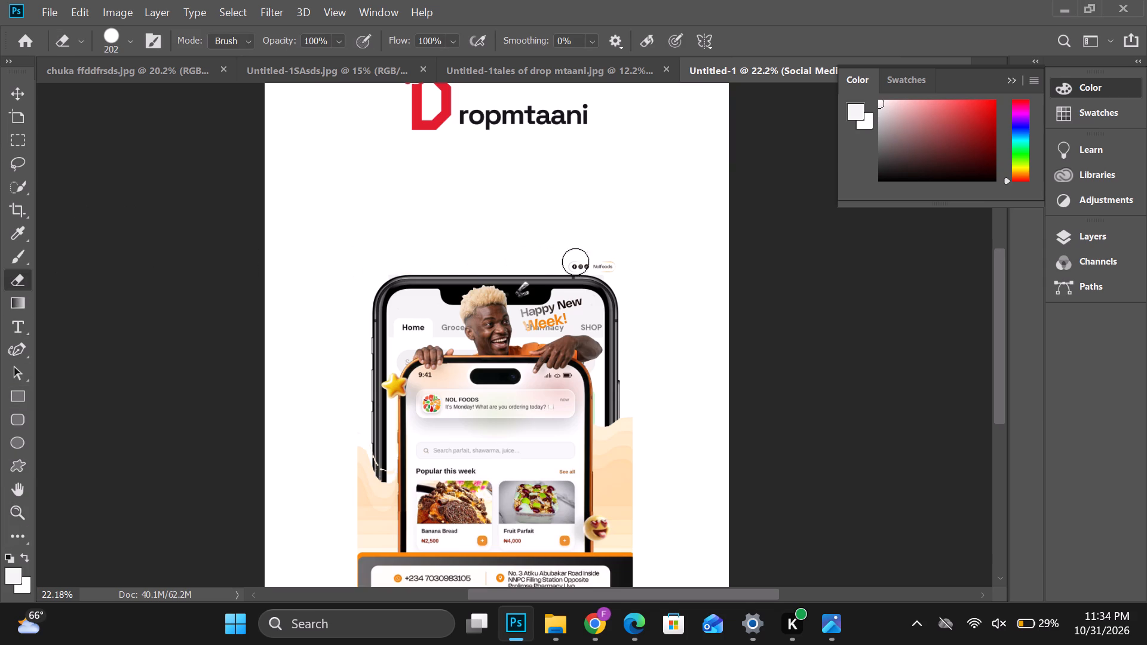
{"action": "left_click_drag", "start_coordinate": [575, 262], "coordinate": [533, 313]}
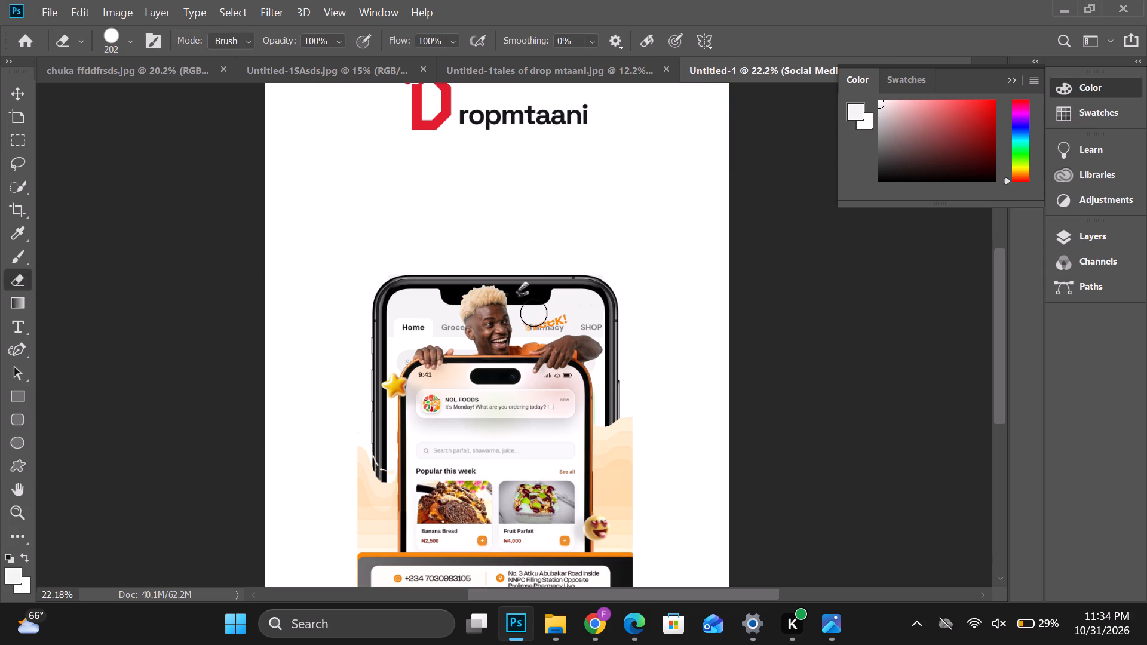
{"action": "left_click_drag", "start_coordinate": [533, 313], "coordinate": [593, 320]}
{"action": "left_click_drag", "start_coordinate": [593, 320], "coordinate": [535, 321]}
Erase the flyer's footer, peach side areas and lower phone screen, keeping the man and the top of his phone.
{"action": "left_click_drag", "start_coordinate": [588, 502], "coordinate": [619, 421]}
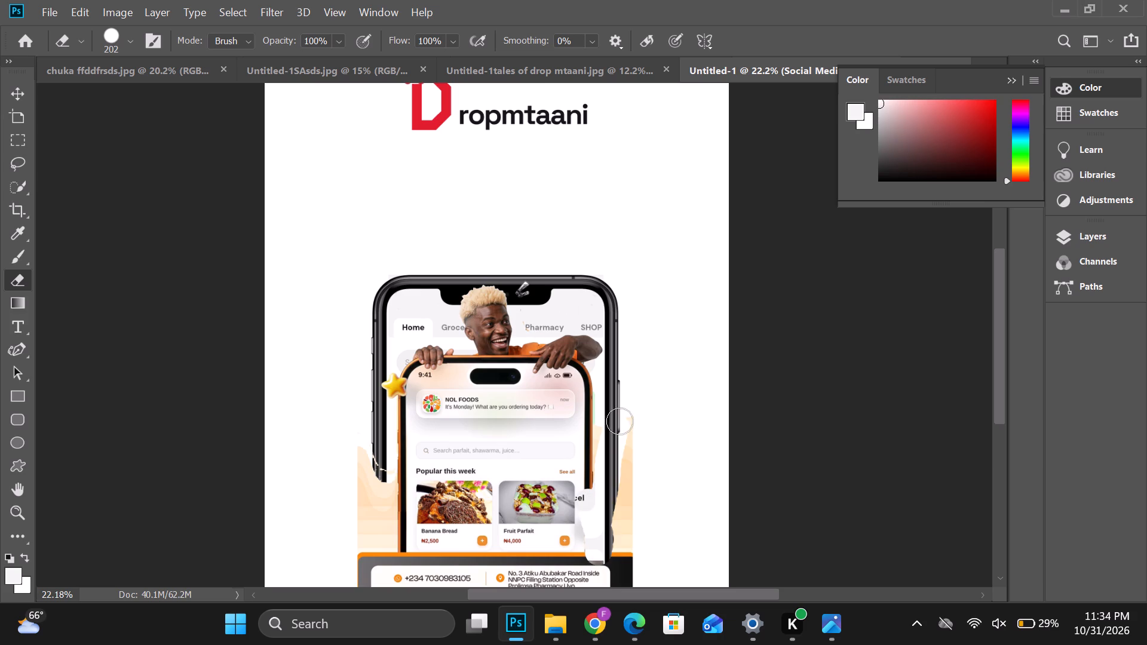
{"action": "left_click_drag", "start_coordinate": [619, 421], "coordinate": [585, 445]}
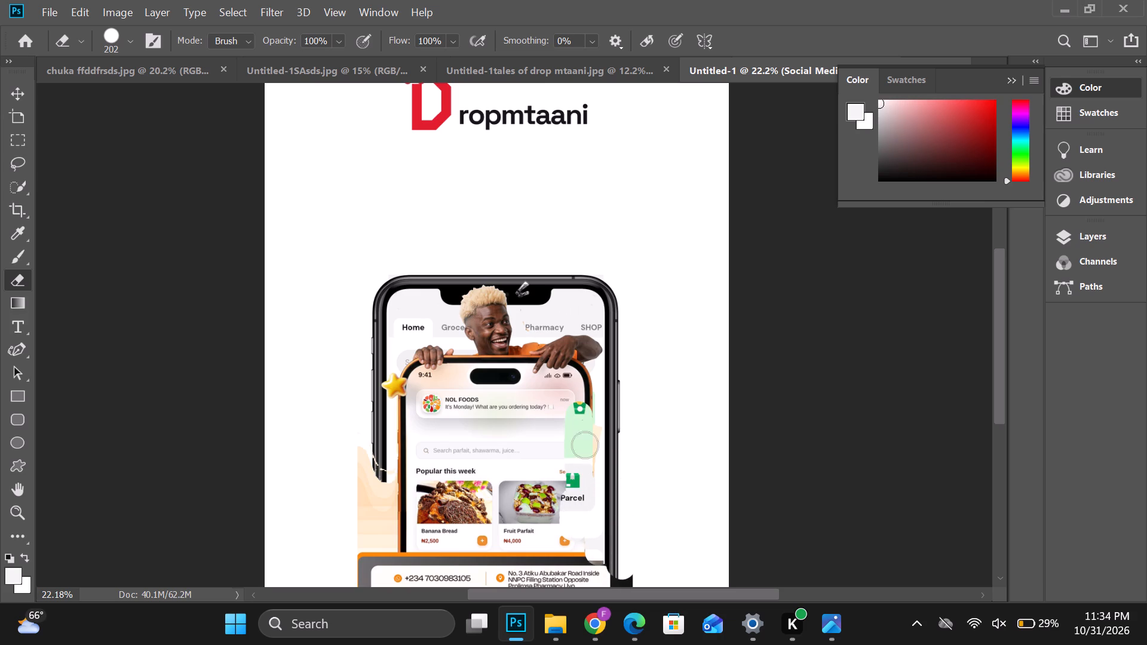
{"action": "left_click_drag", "start_coordinate": [585, 445], "coordinate": [565, 545]}
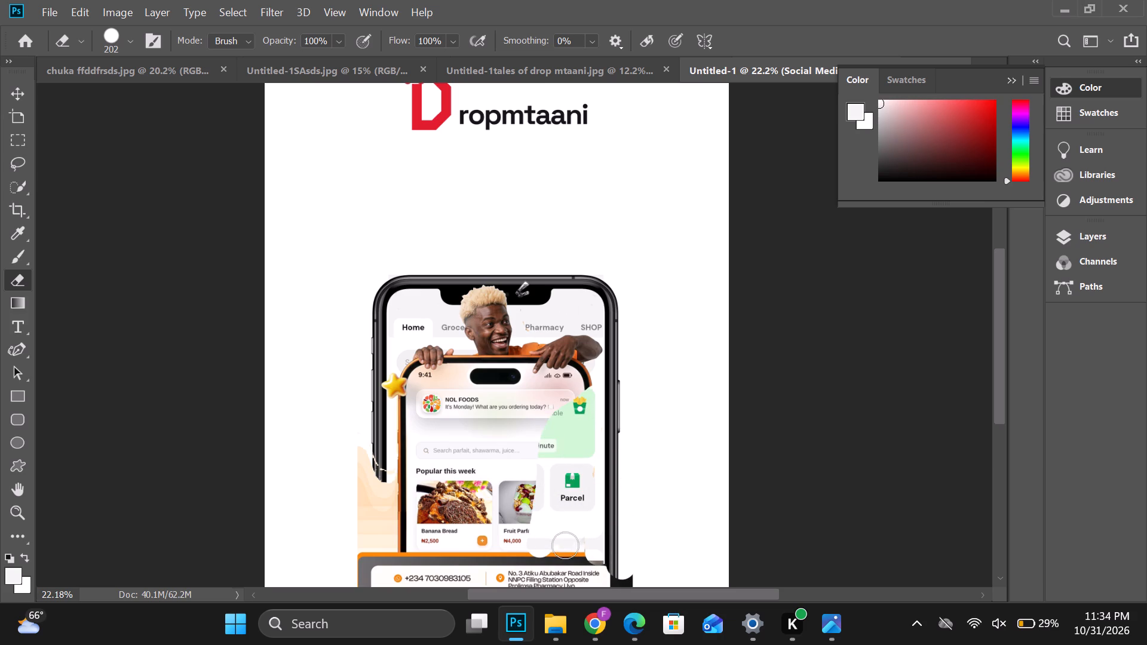
{"action": "left_click_drag", "start_coordinate": [565, 545], "coordinate": [625, 544]}
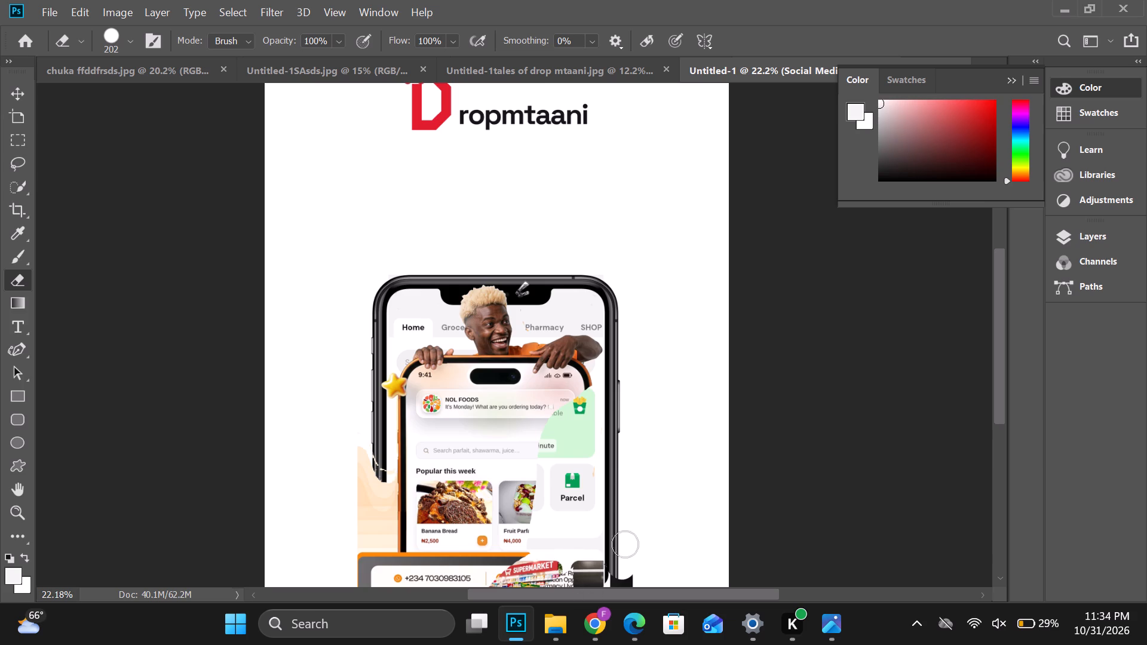
{"action": "left_click_drag", "start_coordinate": [625, 544], "coordinate": [622, 569]}
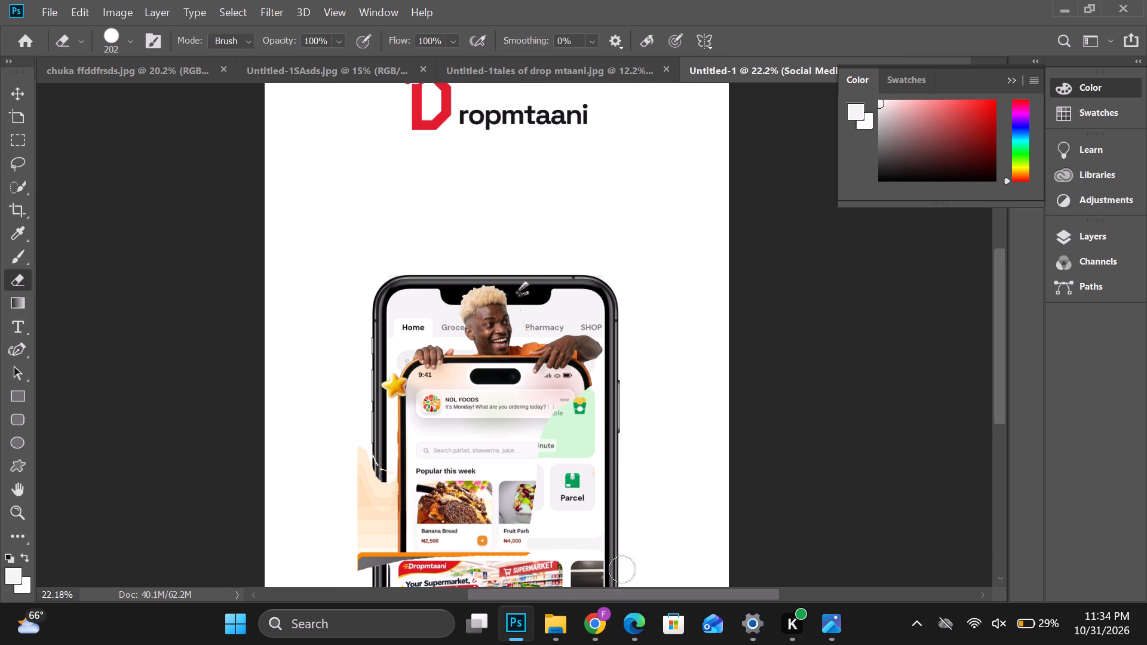
{"action": "left_click_drag", "start_coordinate": [622, 569], "coordinate": [330, 527]}
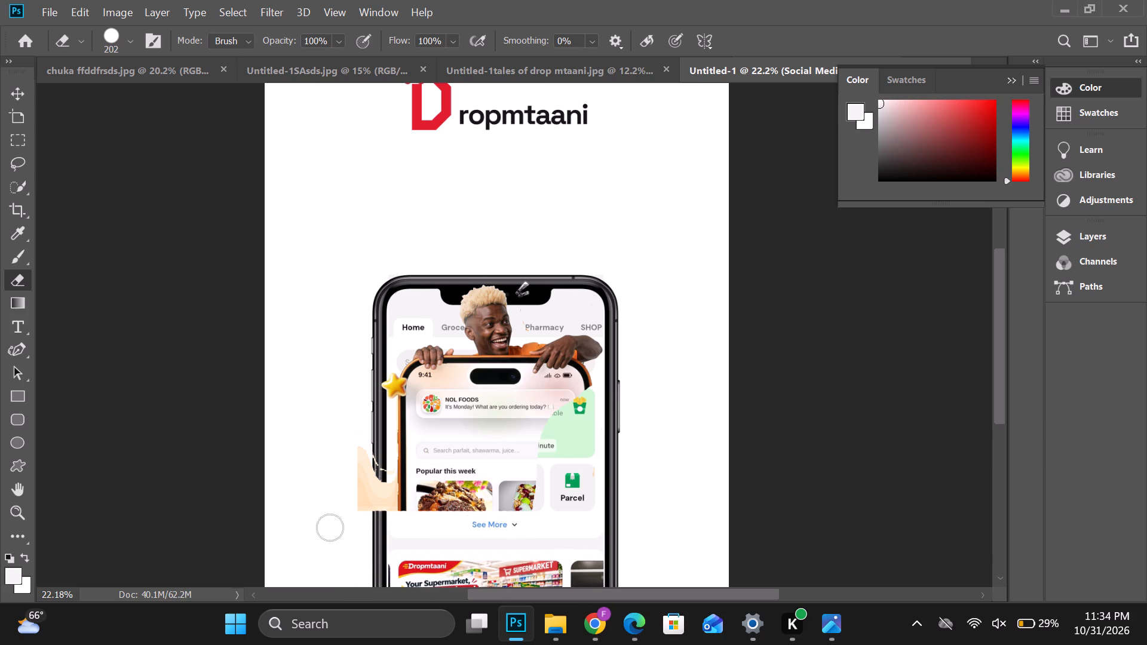
{"action": "left_click_drag", "start_coordinate": [330, 527], "coordinate": [377, 487]}
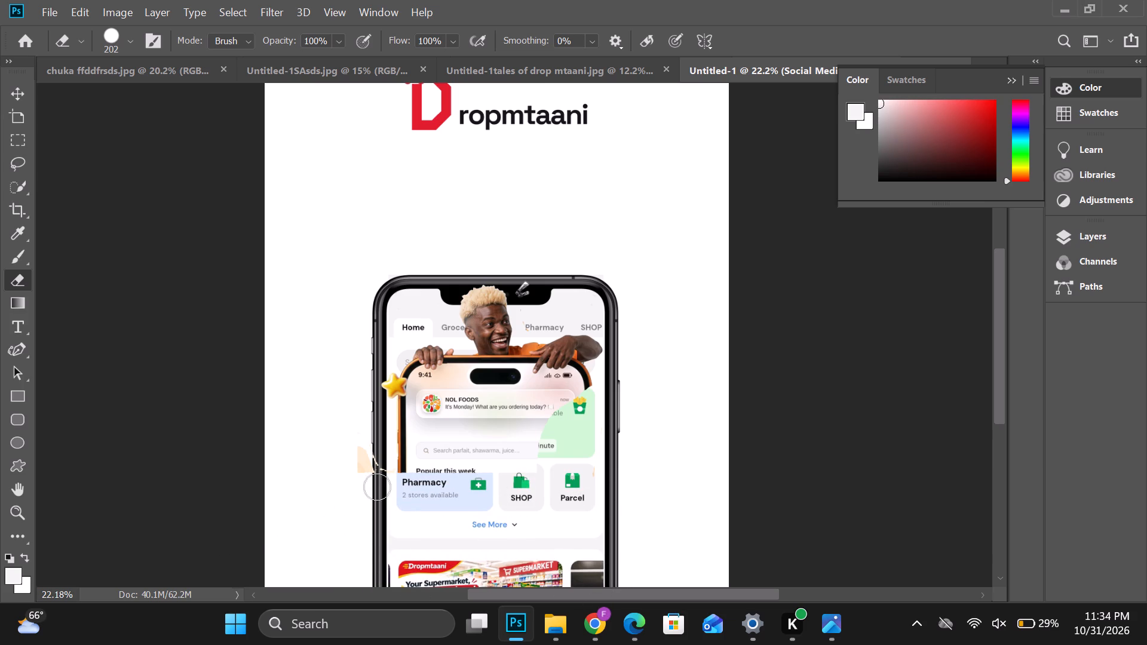
{"action": "left_click_drag", "start_coordinate": [377, 487], "coordinate": [402, 440]}
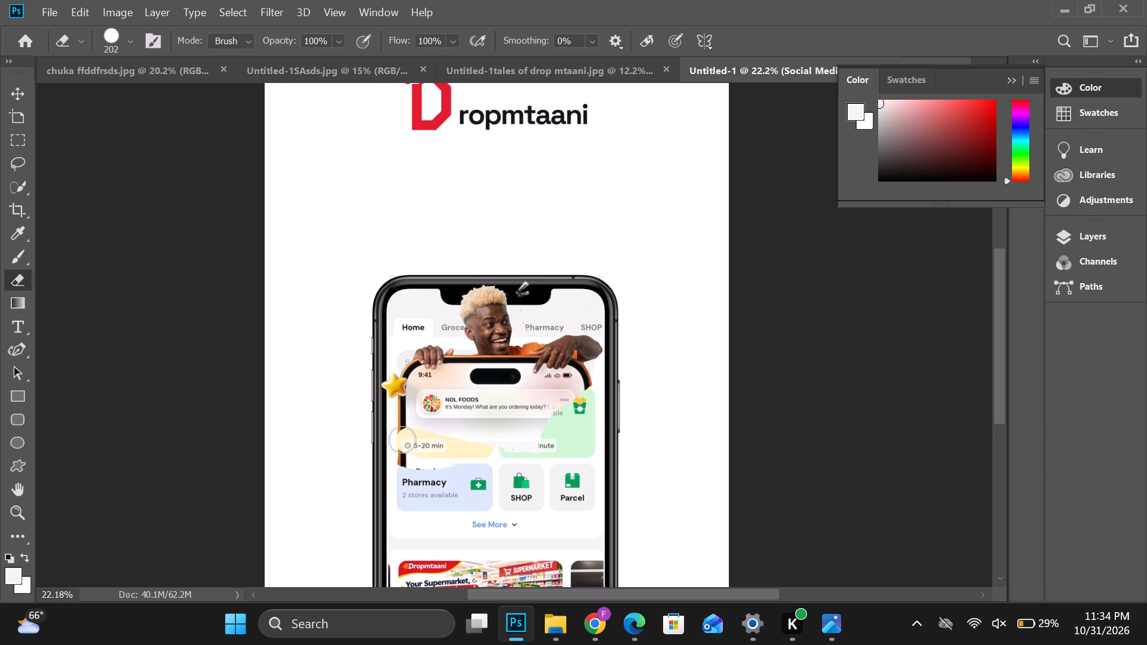
{"action": "left_click_drag", "start_coordinate": [402, 440], "coordinate": [533, 465]}
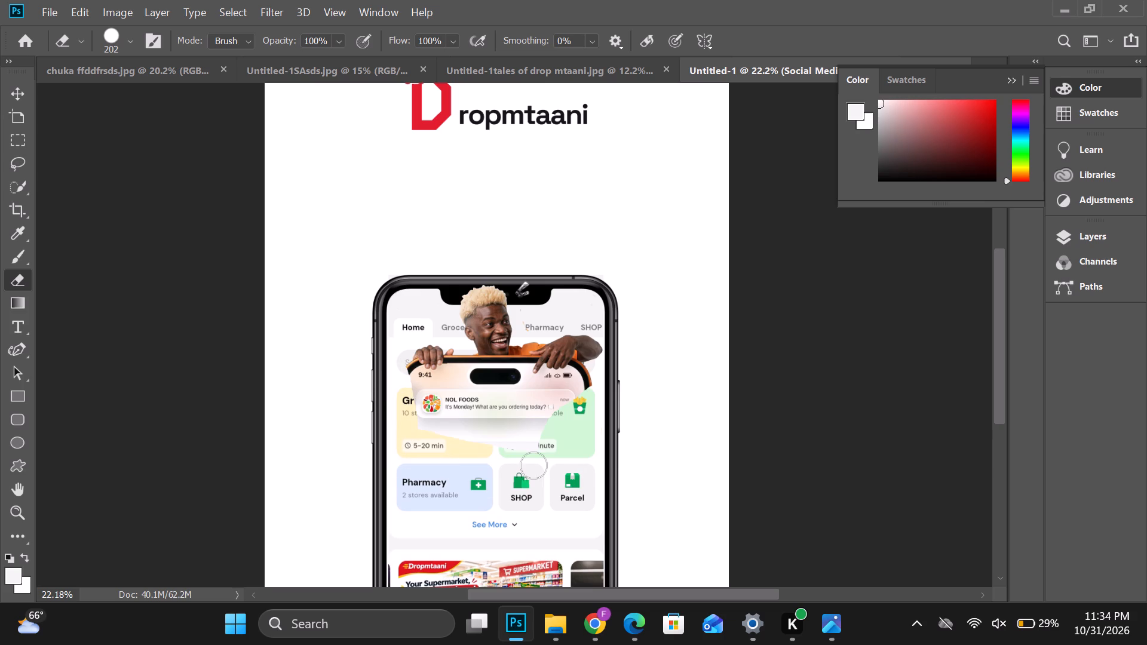
{"action": "left_click_drag", "start_coordinate": [533, 465], "coordinate": [599, 469]}
Move the man cutout up so his hands rest on the Dropmtaani phone mockup's top edge.
{"action": "left_click", "coordinate": [17, 94]}
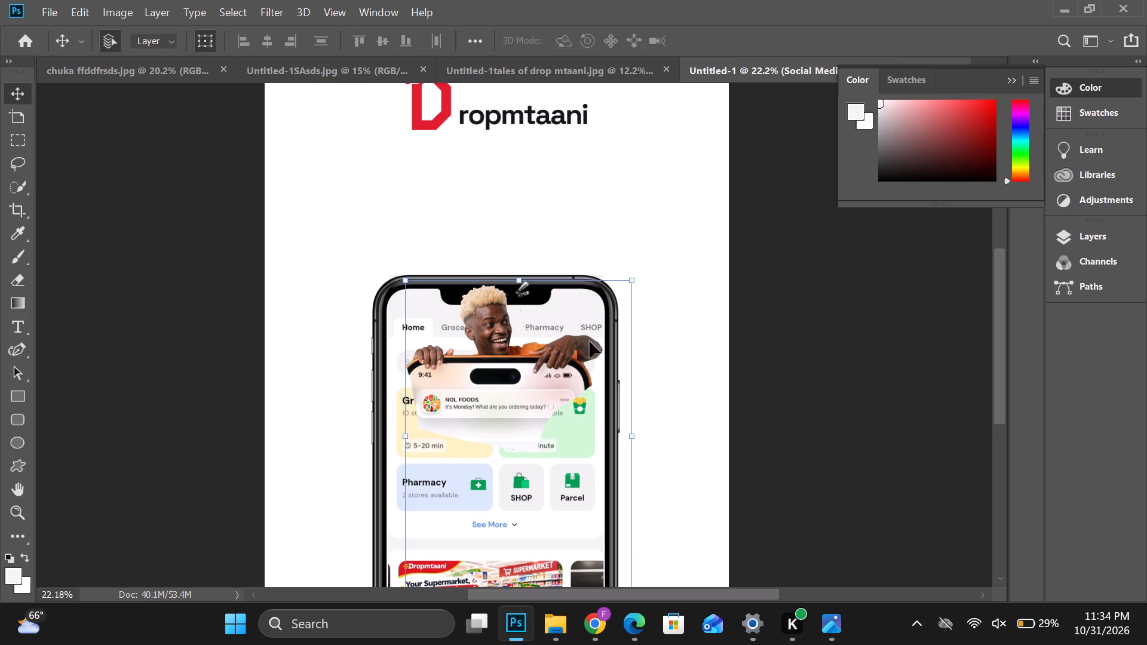
{"action": "left_click_drag", "start_coordinate": [513, 356], "coordinate": [491, 279]}
Scale the man cutout up to about 129% and align its phone rim with the top edge of the Dropmtaani mockup.
{"action": "left_click_drag", "start_coordinate": [614, 339], "coordinate": [624, 339]}
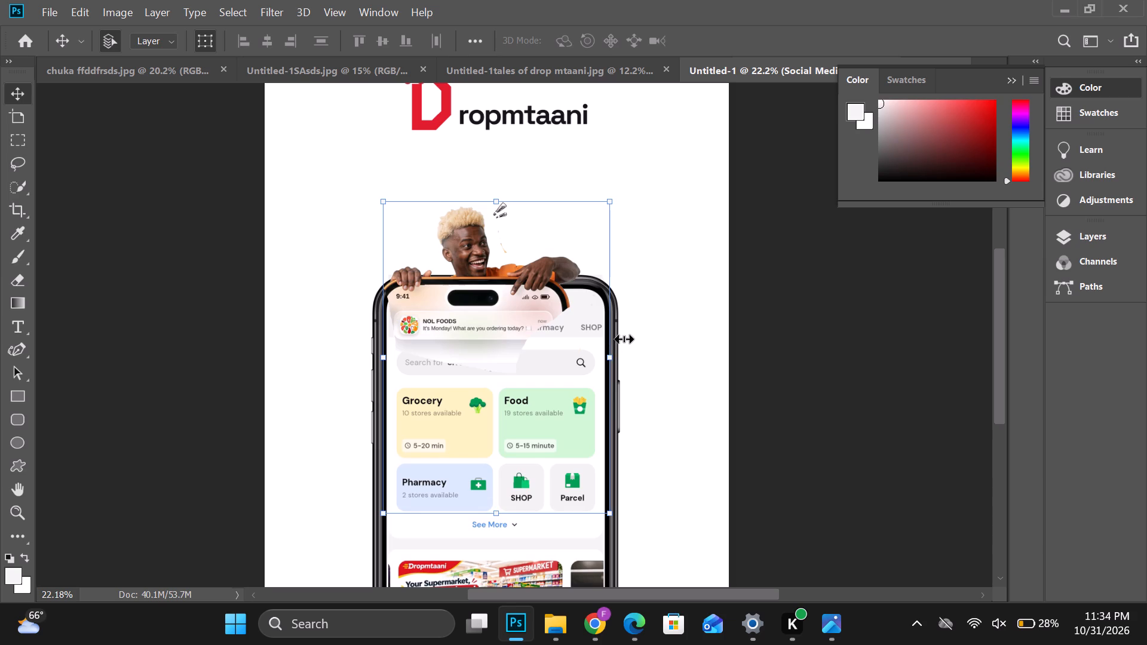
{"action": "left_click_drag", "start_coordinate": [624, 339], "coordinate": [637, 339]}
{"action": "left_click_drag", "start_coordinate": [636, 356], "coordinate": [663, 359]}
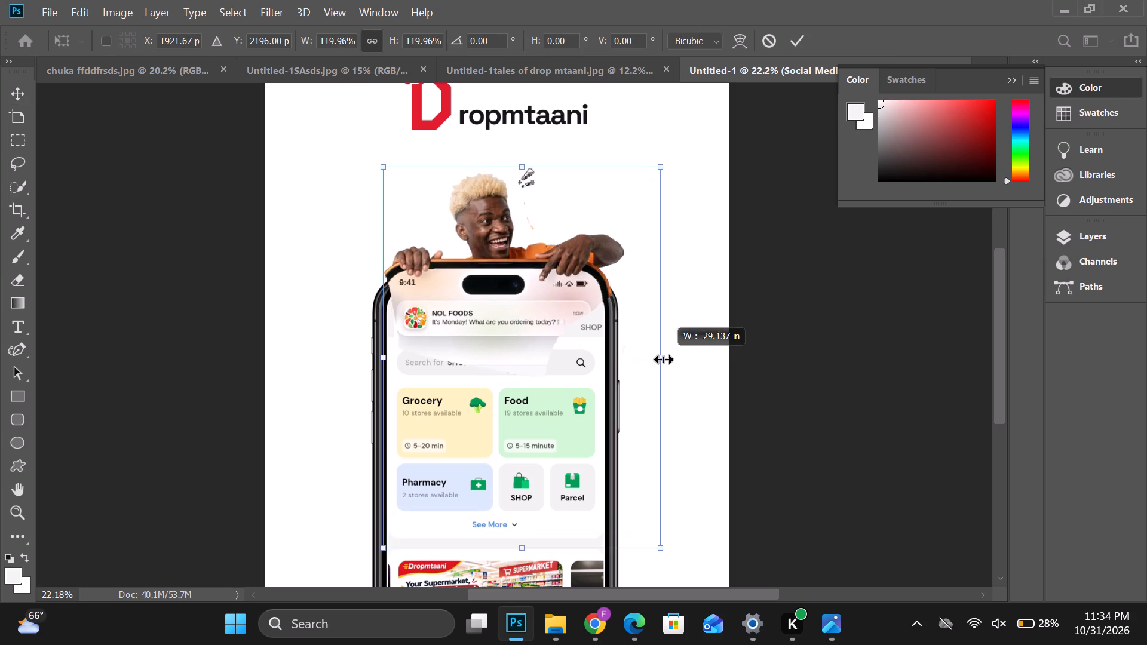
{"action": "left_click_drag", "start_coordinate": [663, 359], "coordinate": [679, 363]}
{"action": "left_click_drag", "start_coordinate": [510, 296], "coordinate": [510, 297]}
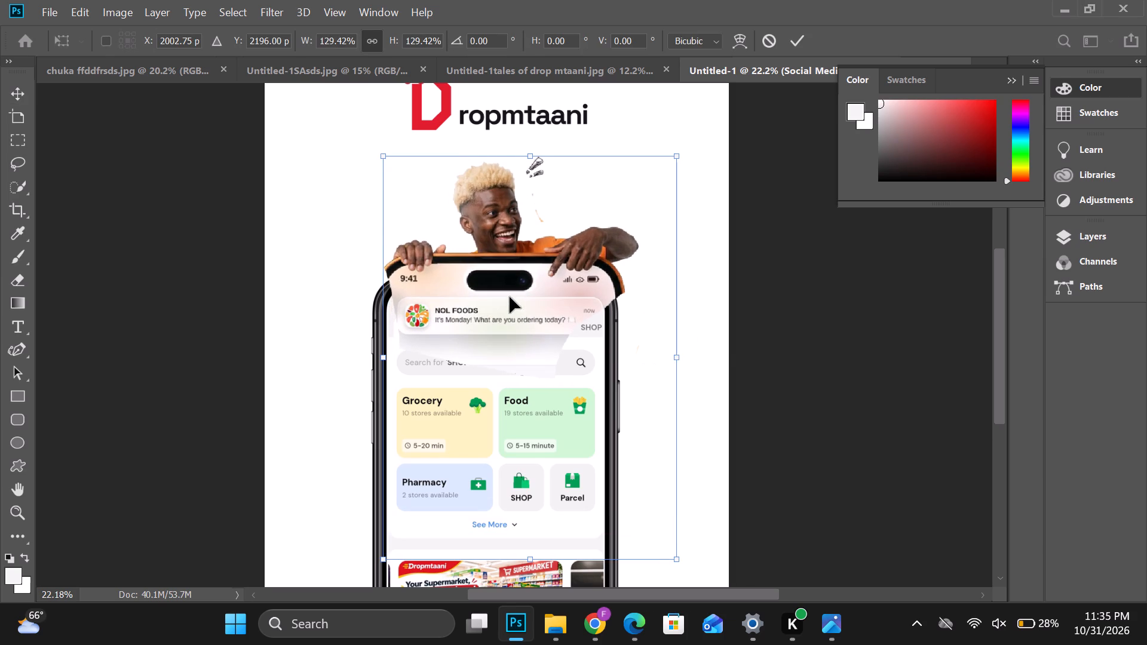
{"action": "left_click_drag", "start_coordinate": [510, 297], "coordinate": [505, 317]}
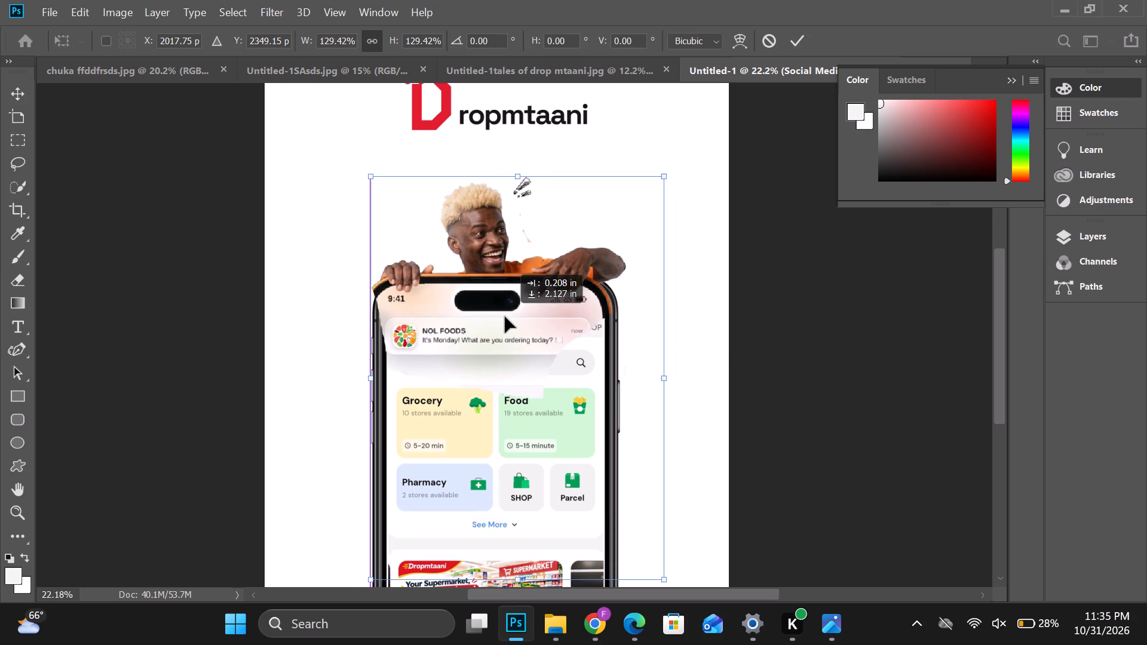
{"action": "left_click_drag", "start_coordinate": [505, 317], "coordinate": [504, 317]}
{"action": "left_click_drag", "start_coordinate": [504, 317], "coordinate": [506, 317]}
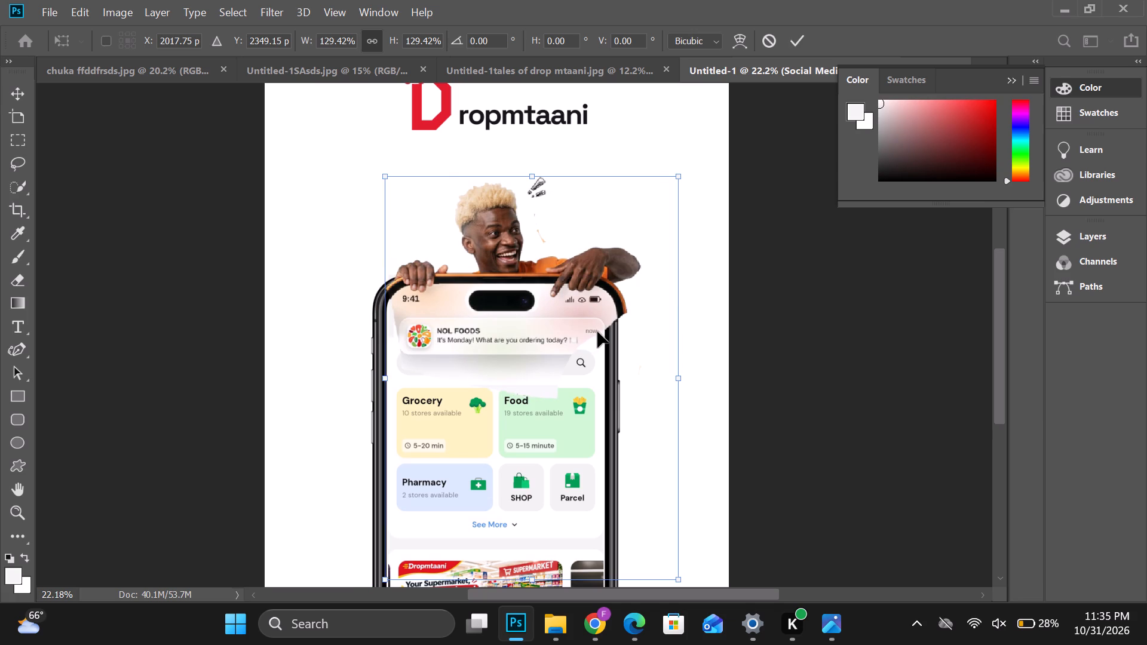
{"action": "scroll", "coordinate": [576, 348], "scroll_direction": "up", "scroll_amount": 4}
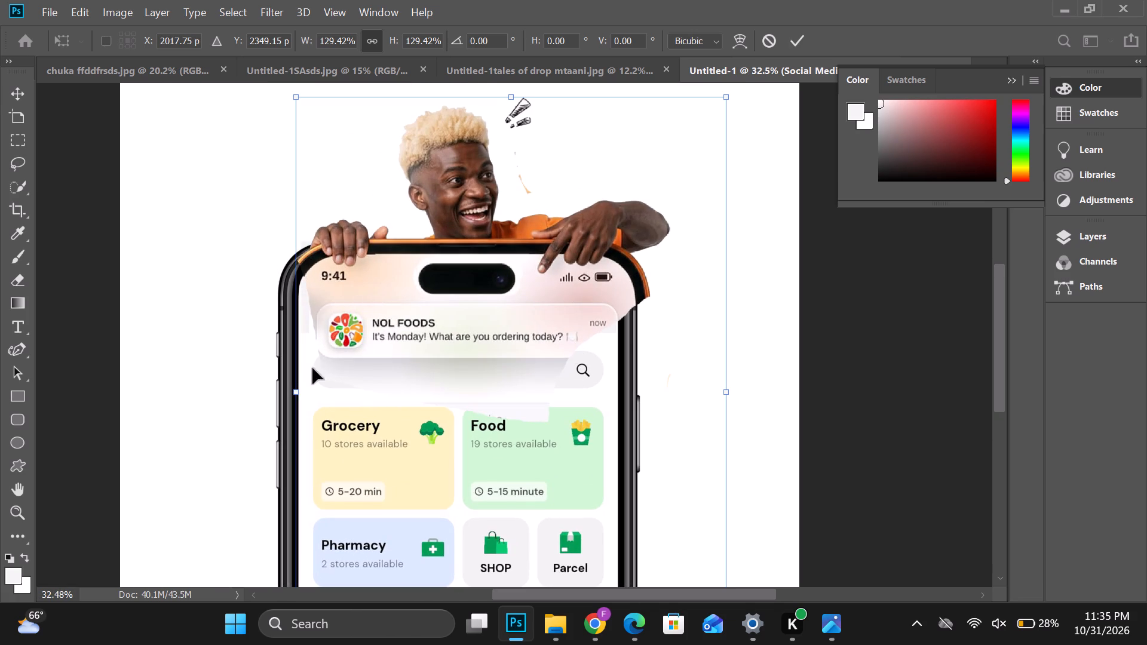
{"action": "left_click_drag", "start_coordinate": [606, 295], "coordinate": [596, 297]}
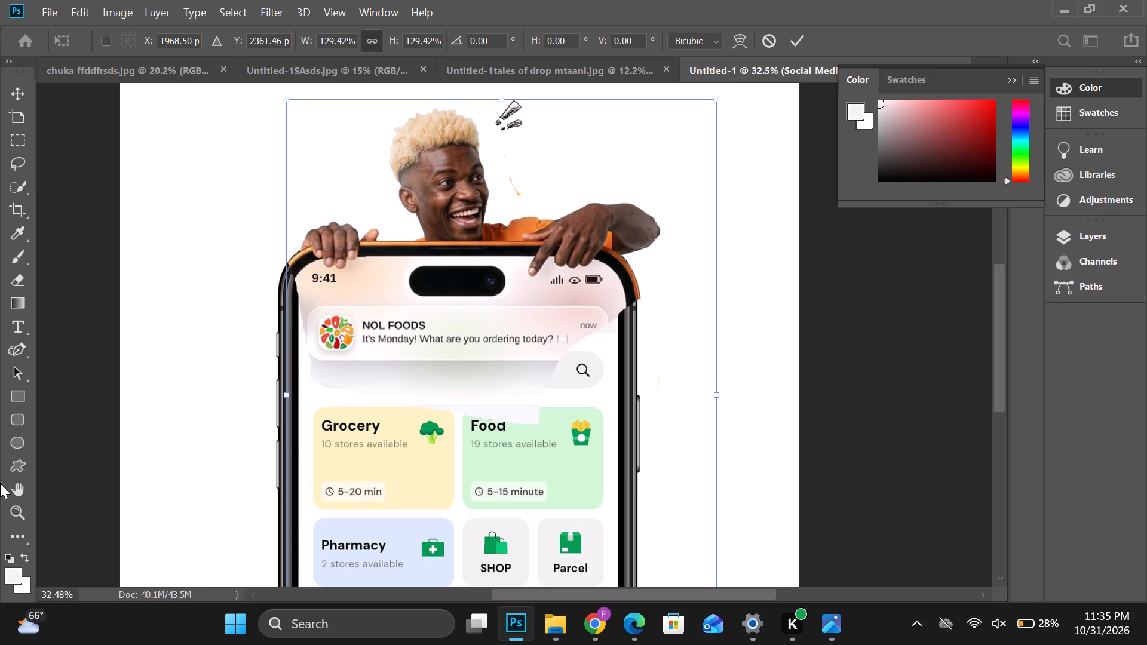
{"action": "left_click", "coordinate": [17, 506]}
{"action": "left_click", "coordinate": [531, 312]}
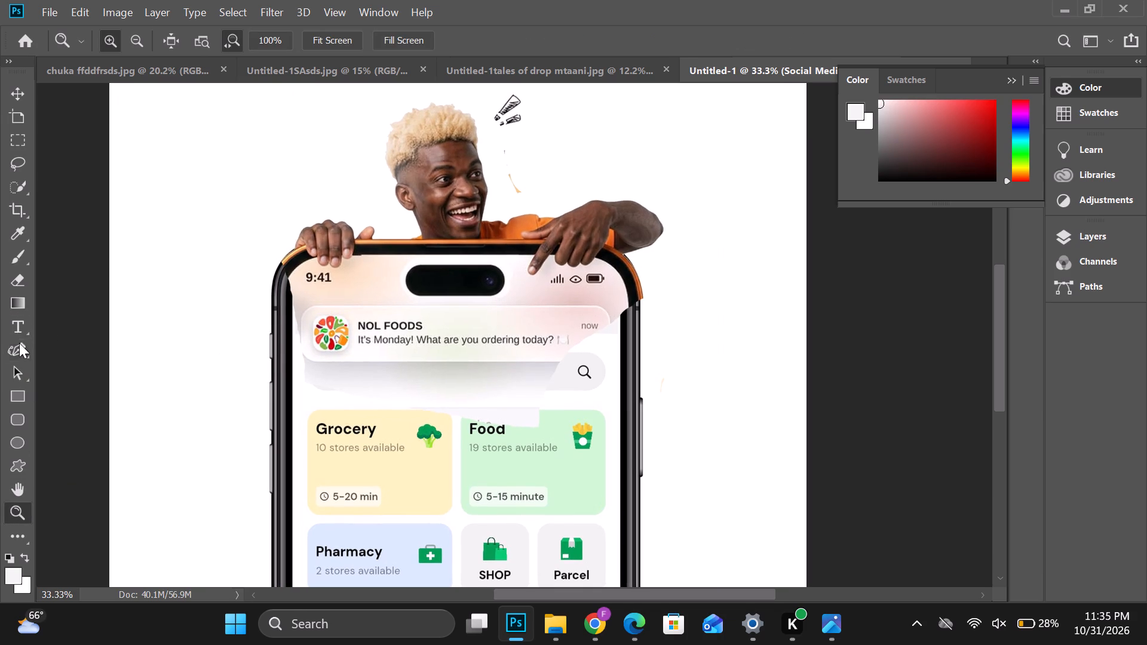
Remove the flyer phone's screen background from the cutout with the Magic Eraser at tolerance 32.
{"action": "scroll", "coordinate": [442, 355], "scroll_direction": "up", "scroll_amount": 3}
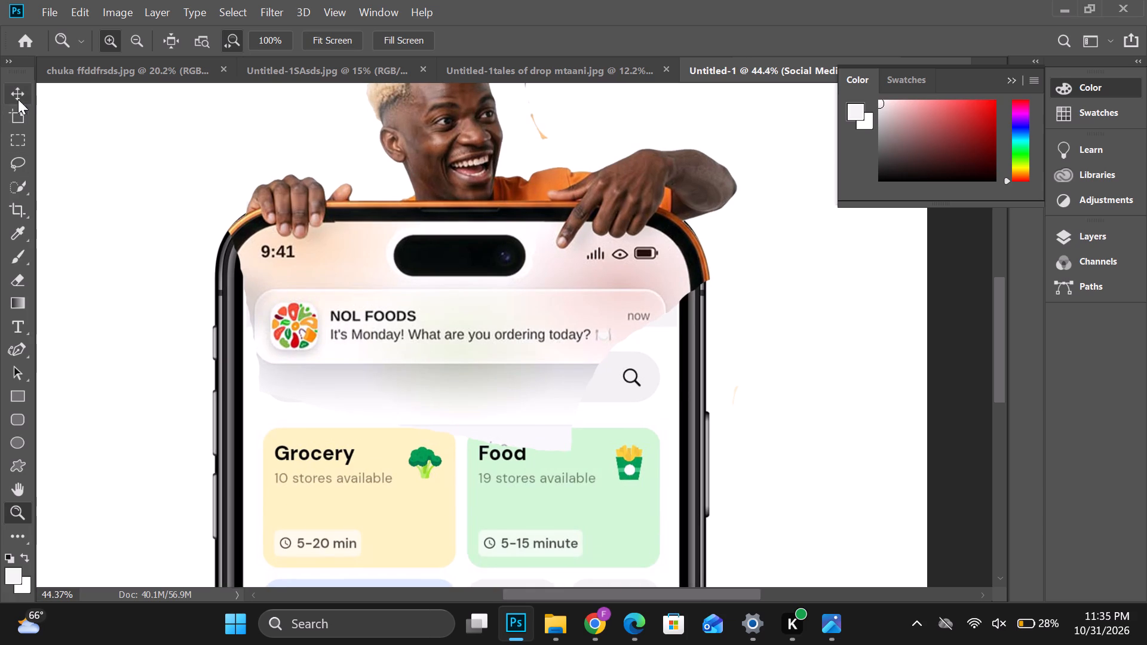
{"action": "left_click", "coordinate": [16, 529]}
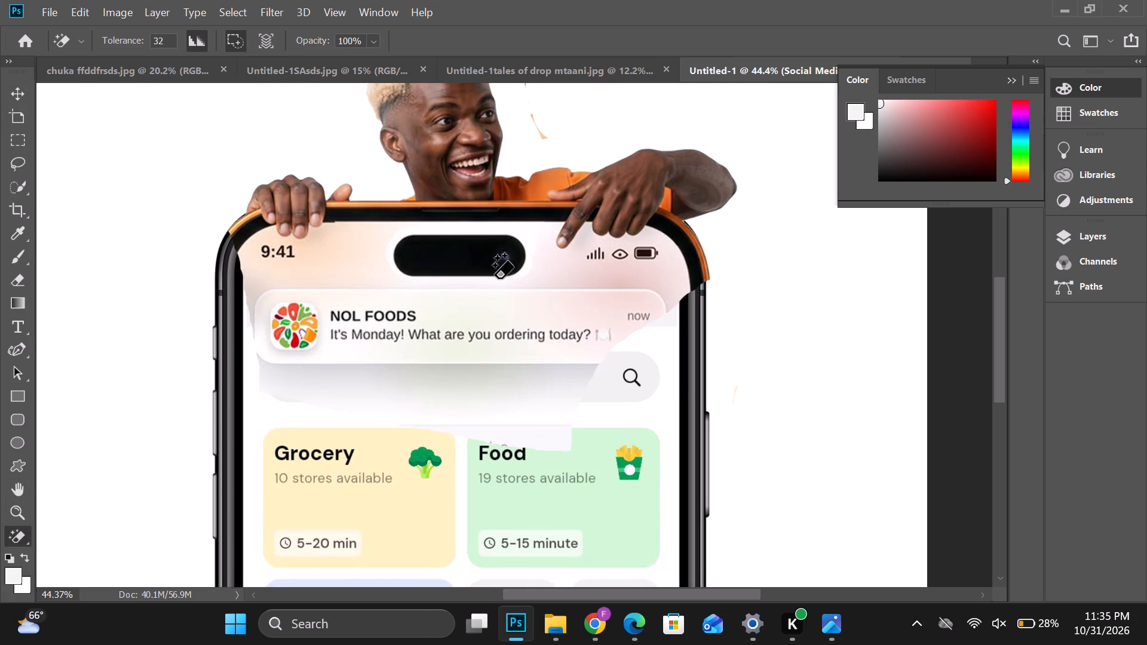
{"action": "left_click", "coordinate": [473, 304]}
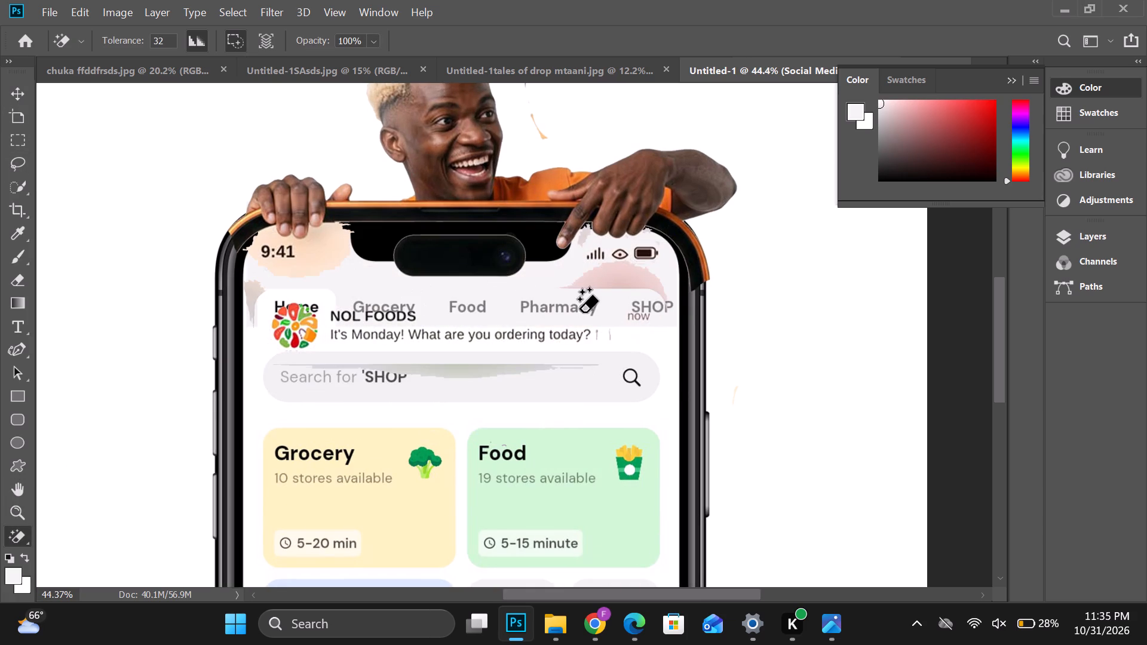
Erase the leftover NOL FOODS notification, camera island and stray grey and pink patches over the mockup's screen.
{"action": "scroll", "coordinate": [536, 312], "scroll_direction": "down", "scroll_amount": 4}
{"action": "scroll", "coordinate": [536, 312], "scroll_direction": "up", "scroll_amount": 2}
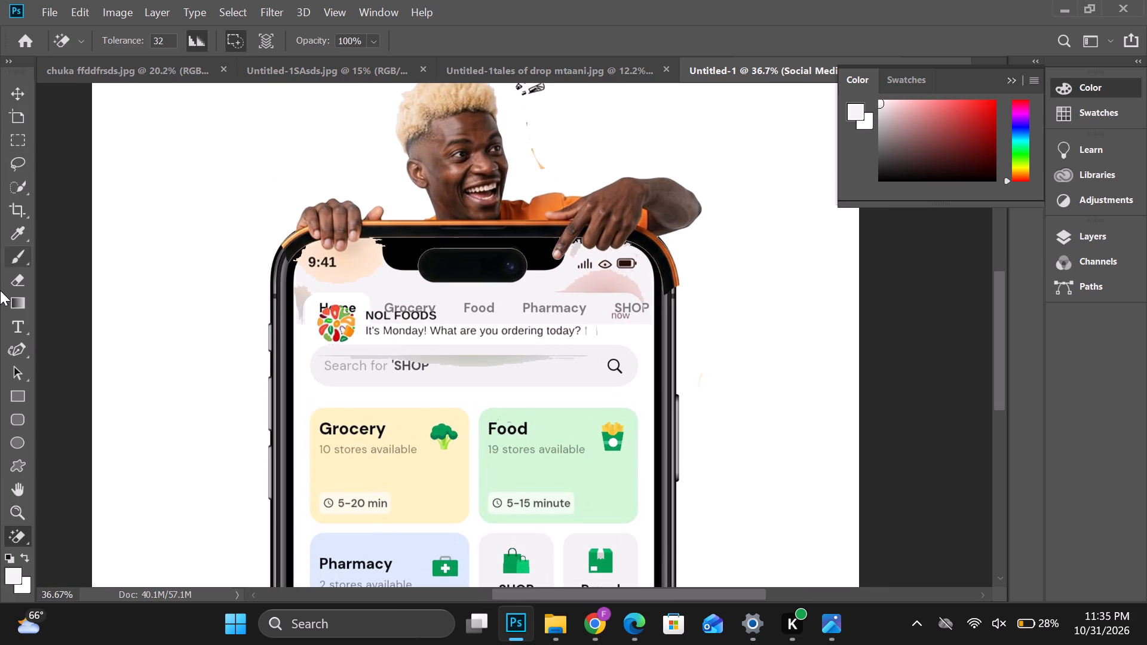
{"action": "left_click", "coordinate": [16, 285]}
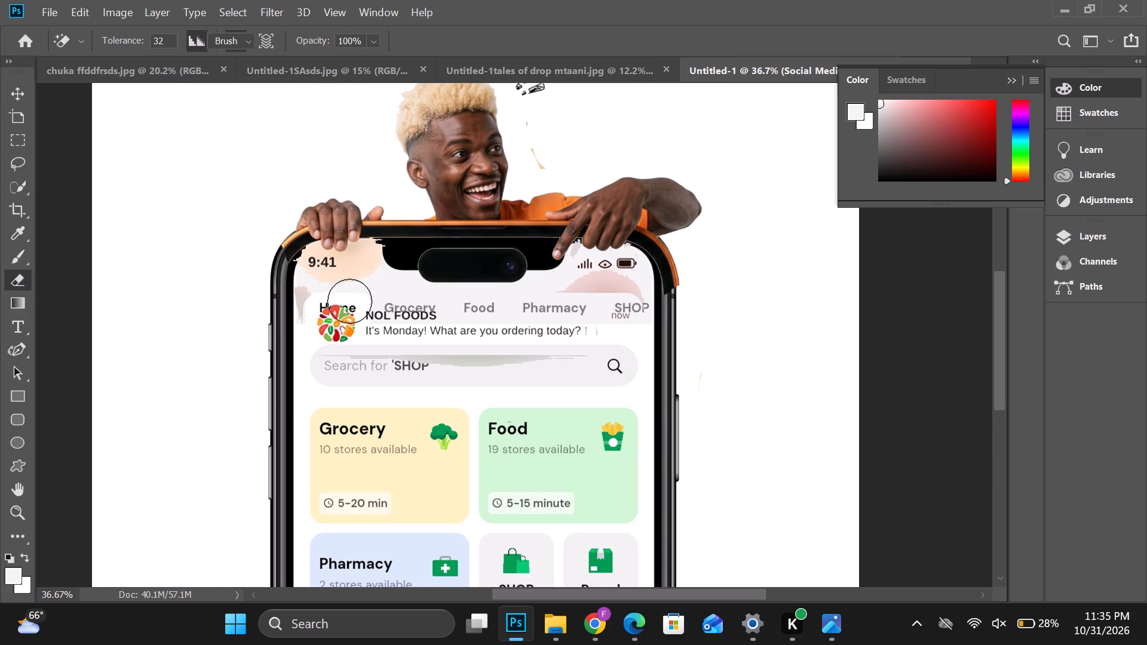
{"action": "left_click_drag", "start_coordinate": [347, 294], "coordinate": [605, 327]}
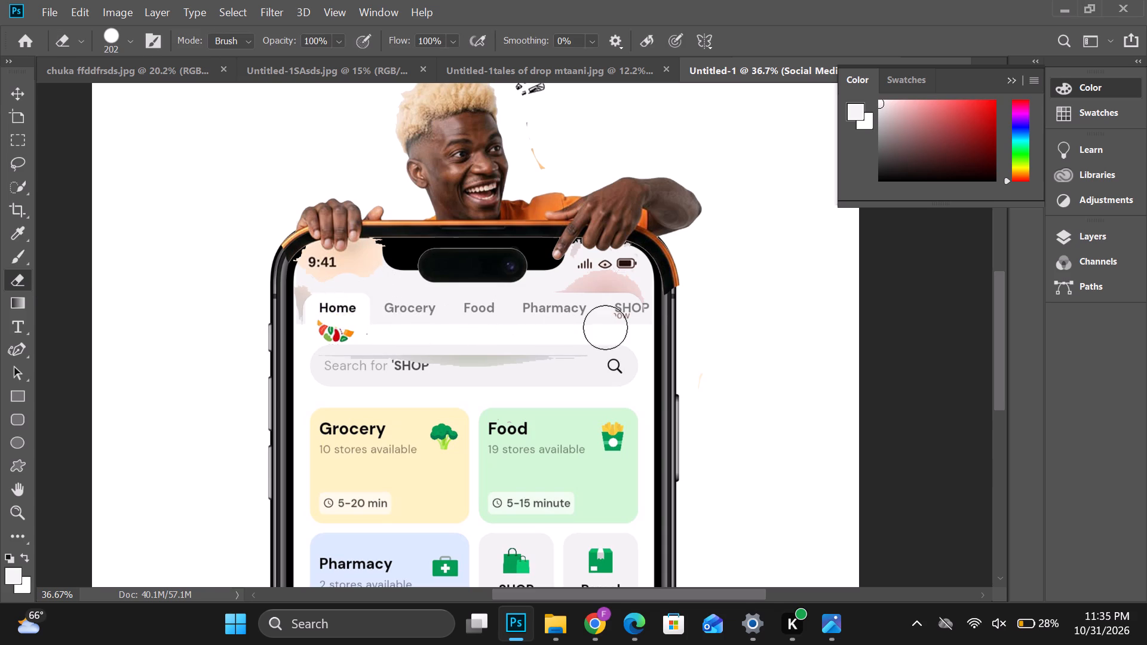
{"action": "left_click_drag", "start_coordinate": [605, 327], "coordinate": [574, 339]}
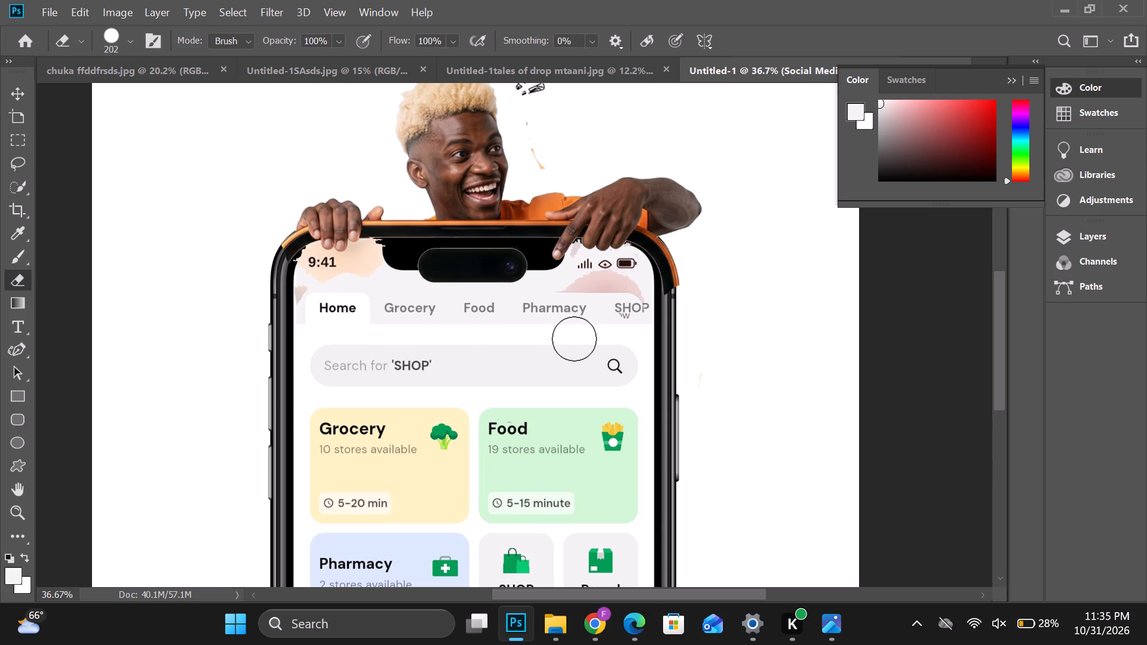
{"action": "left_click_drag", "start_coordinate": [574, 339], "coordinate": [398, 313]}
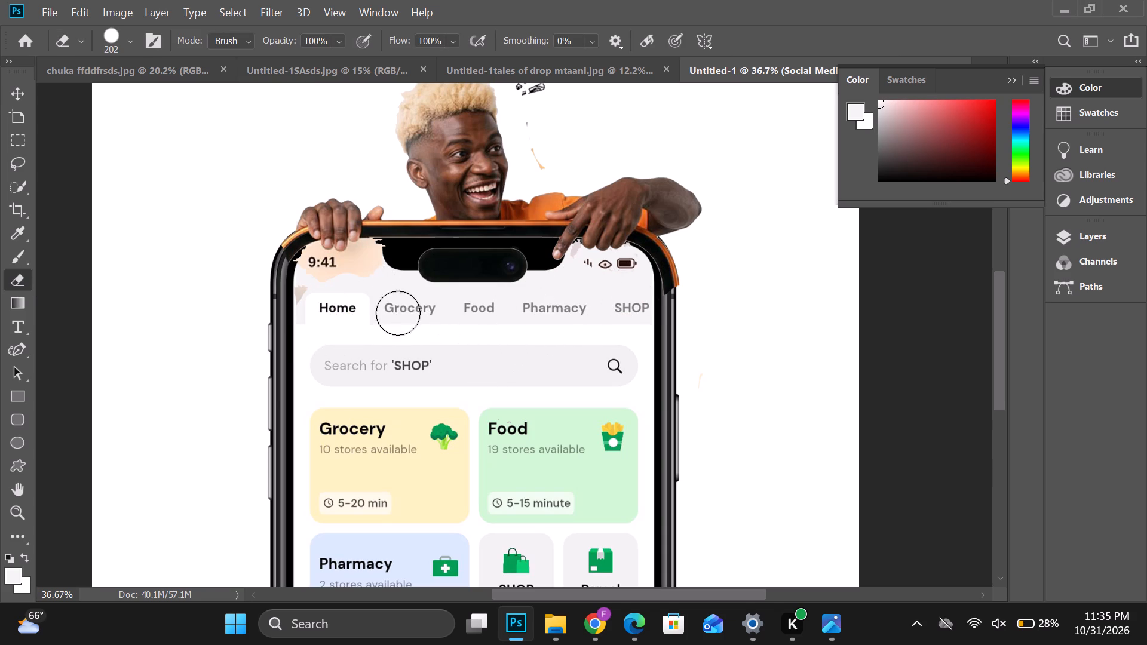
{"action": "left_click_drag", "start_coordinate": [398, 313], "coordinate": [519, 284]}
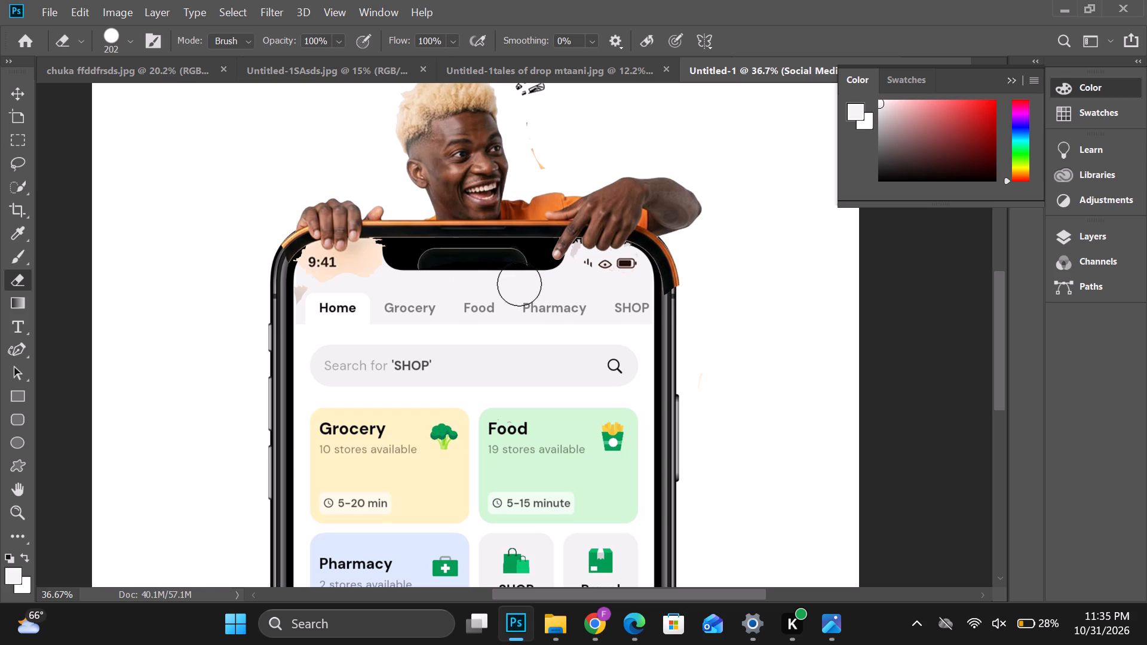
{"action": "left_click_drag", "start_coordinate": [519, 284], "coordinate": [341, 299]}
{"action": "left_click_drag", "start_coordinate": [352, 279], "coordinate": [342, 282]}
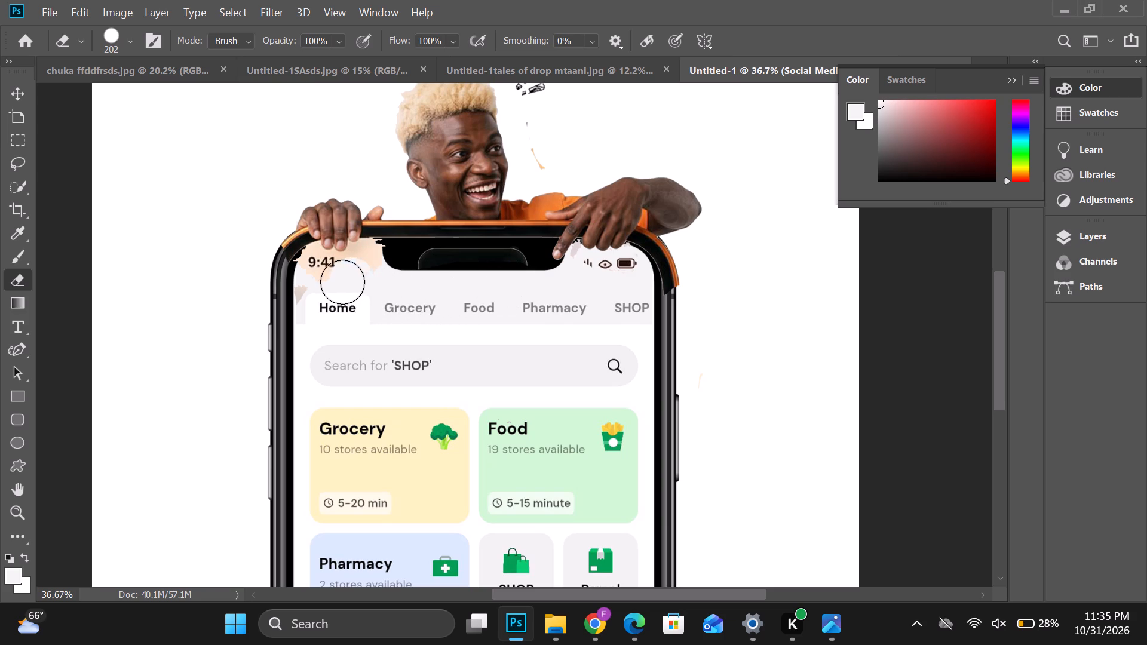
{"action": "left_click_drag", "start_coordinate": [342, 282], "coordinate": [308, 317]}
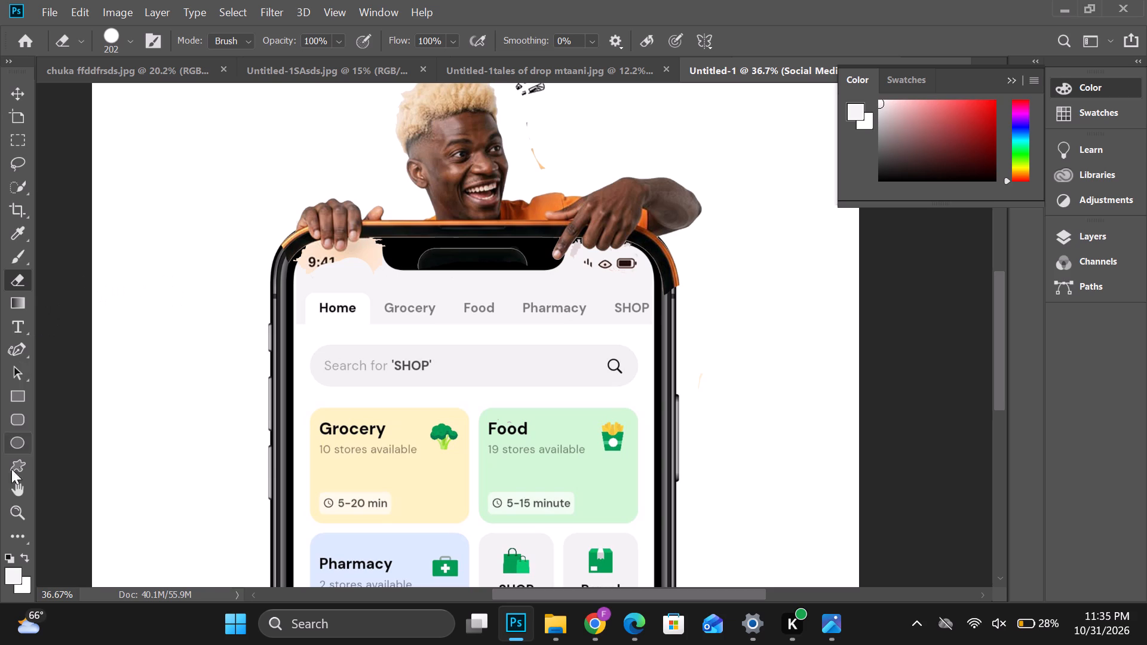
Remove the peach patch around the 9:41 clock with the Magic Eraser.
{"action": "left_click", "coordinate": [20, 540]}
{"action": "left_click", "coordinate": [356, 253]}
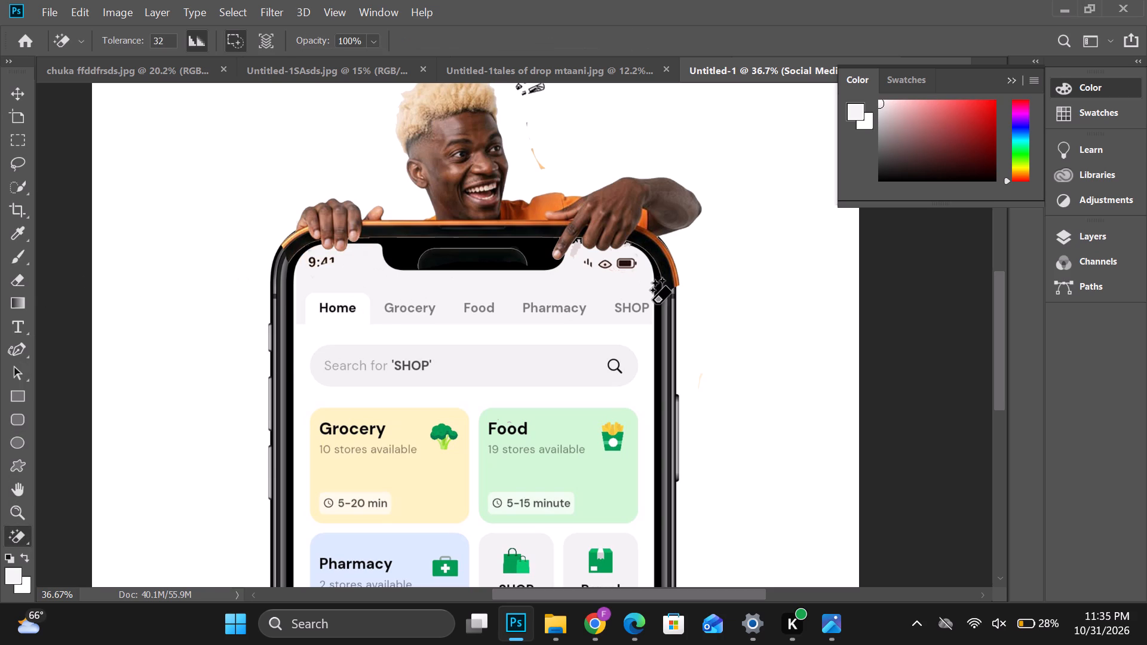
Nudge the man cutout slightly left by two small increments to line up with the phone mockup.
{"action": "left_click", "coordinate": [26, 100]}
{"action": "left_click", "coordinate": [458, 231]}
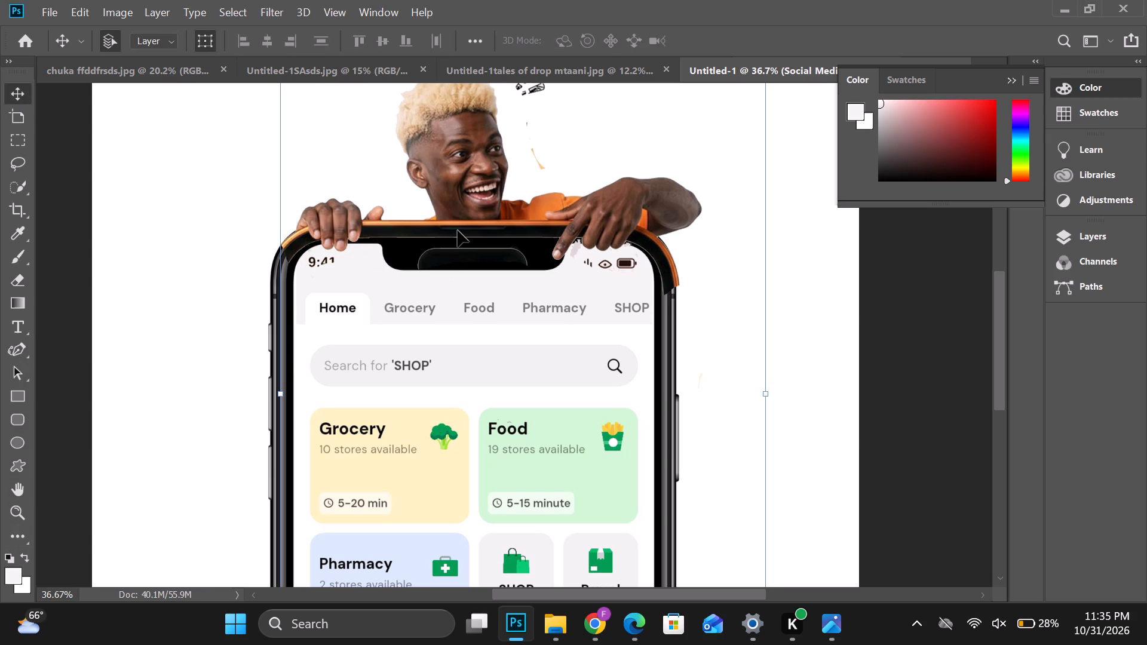
{"action": "key", "text": "Left"}
{"action": "key", "text": "Left"}
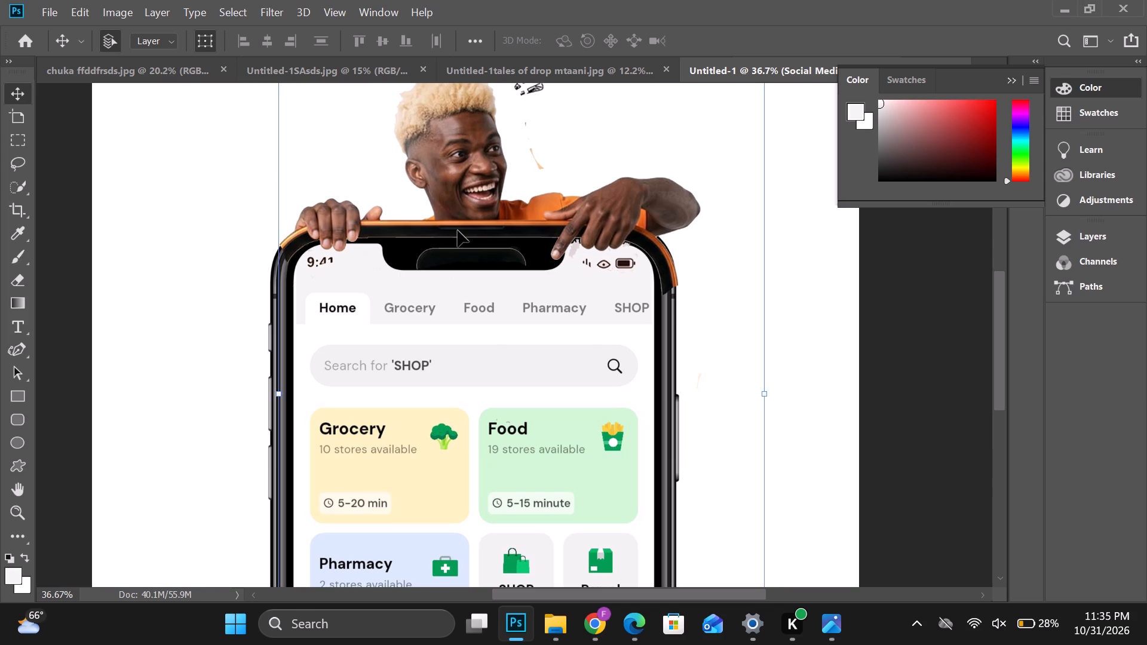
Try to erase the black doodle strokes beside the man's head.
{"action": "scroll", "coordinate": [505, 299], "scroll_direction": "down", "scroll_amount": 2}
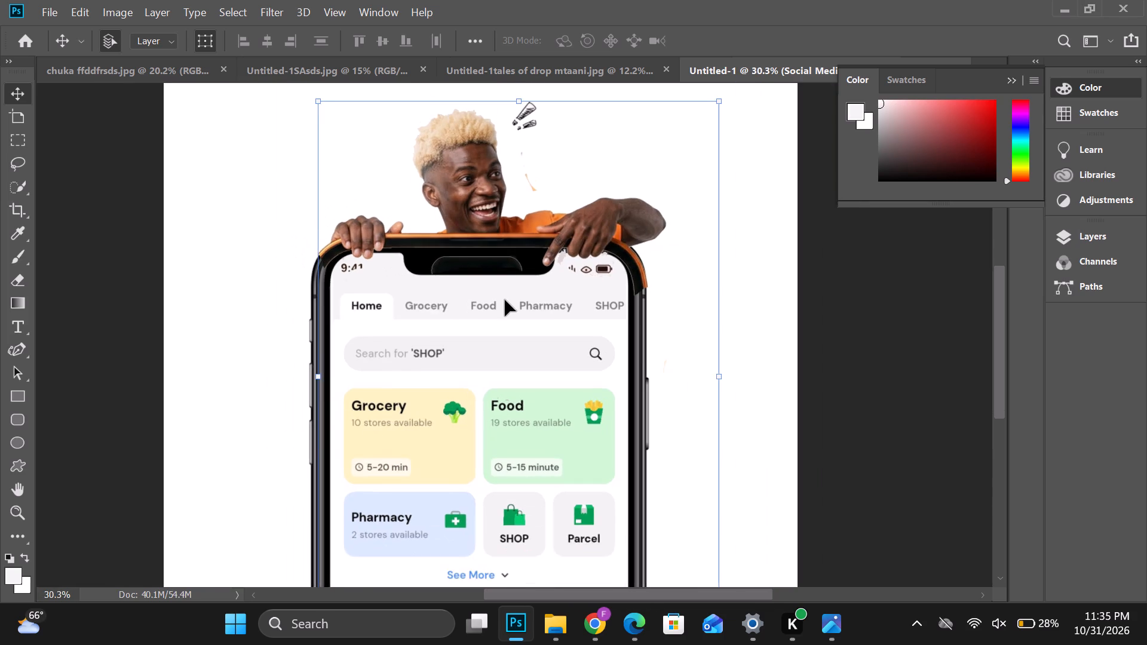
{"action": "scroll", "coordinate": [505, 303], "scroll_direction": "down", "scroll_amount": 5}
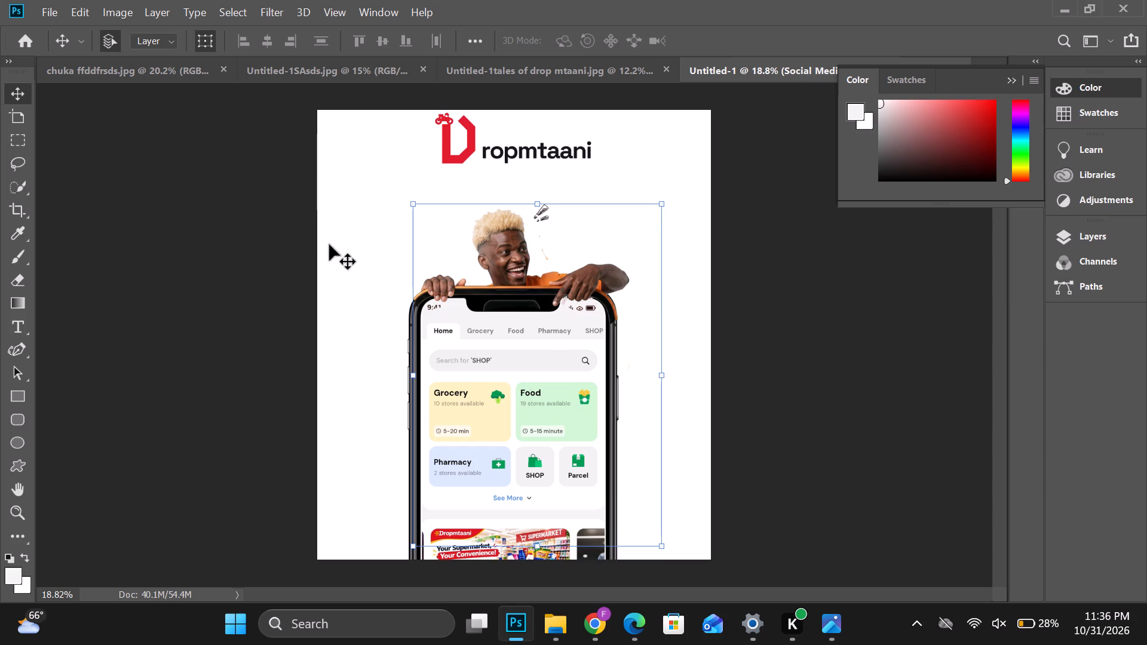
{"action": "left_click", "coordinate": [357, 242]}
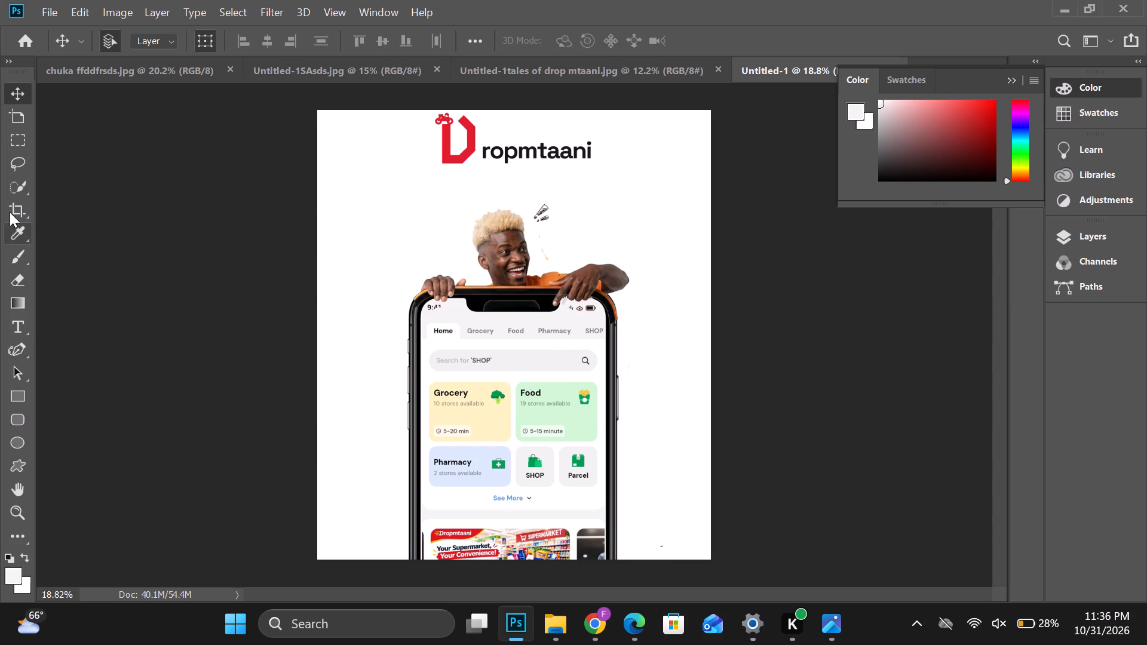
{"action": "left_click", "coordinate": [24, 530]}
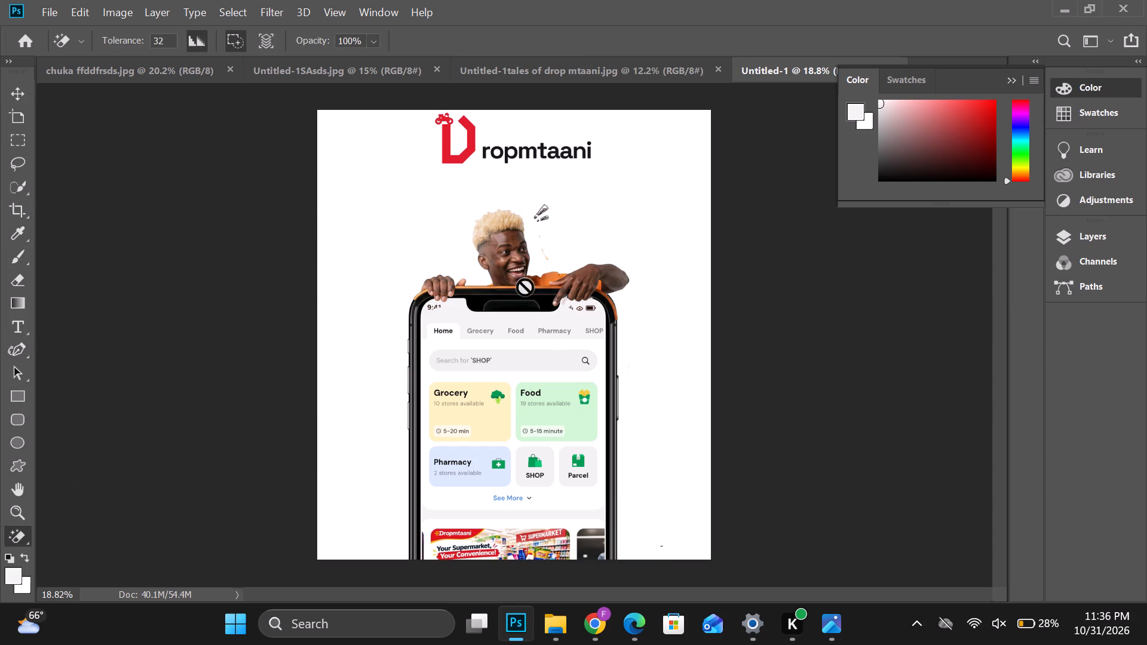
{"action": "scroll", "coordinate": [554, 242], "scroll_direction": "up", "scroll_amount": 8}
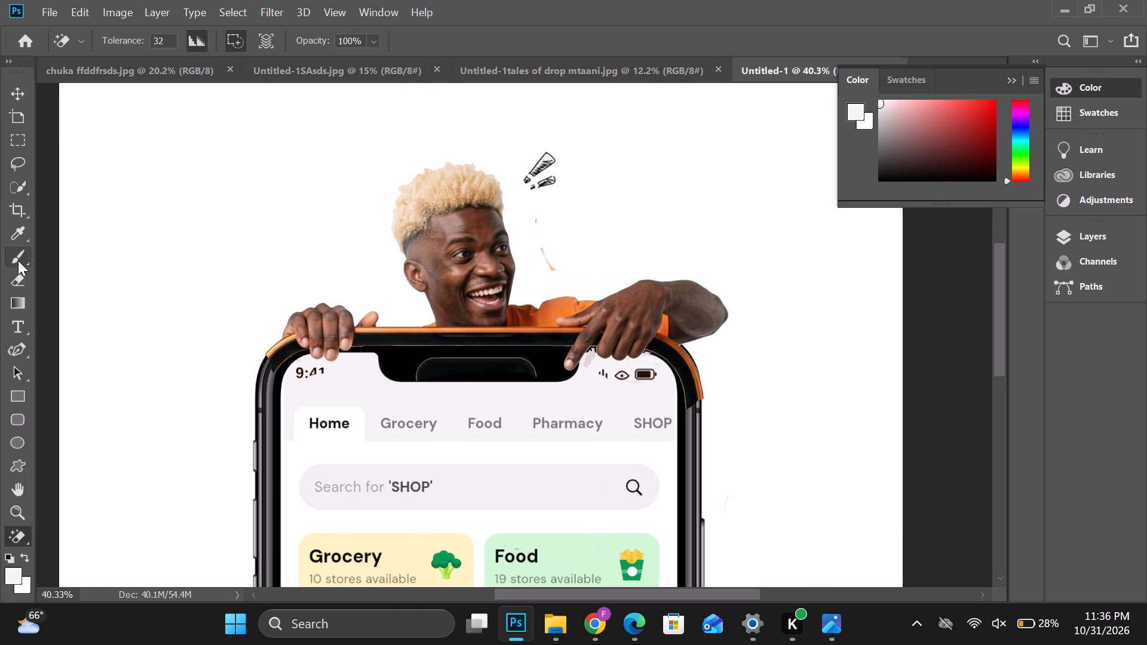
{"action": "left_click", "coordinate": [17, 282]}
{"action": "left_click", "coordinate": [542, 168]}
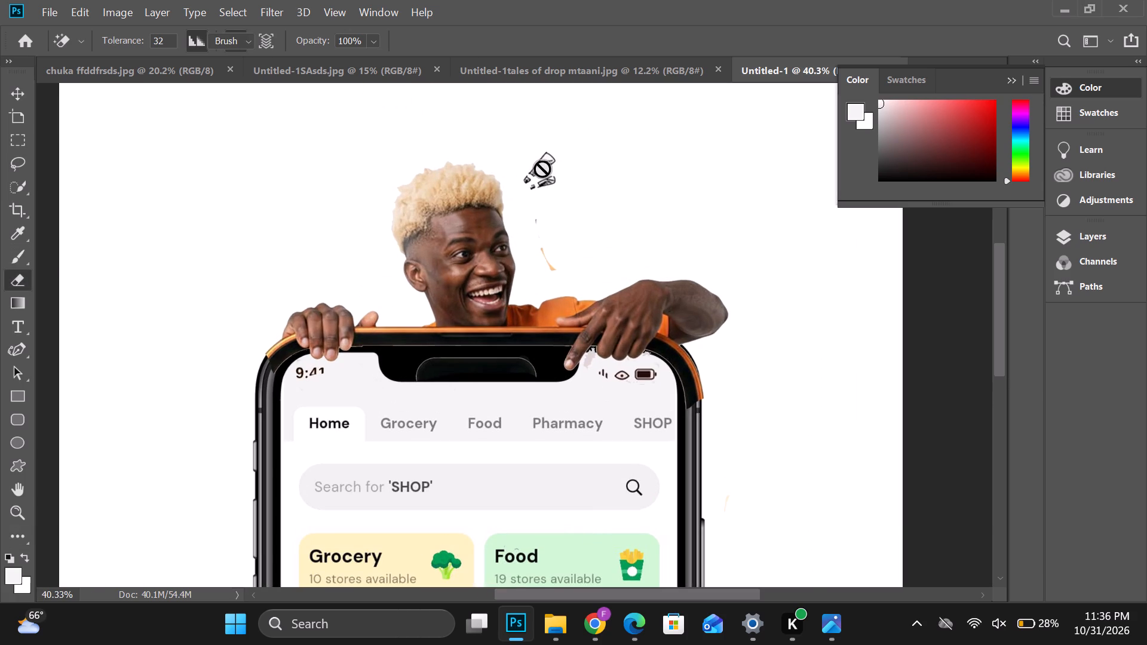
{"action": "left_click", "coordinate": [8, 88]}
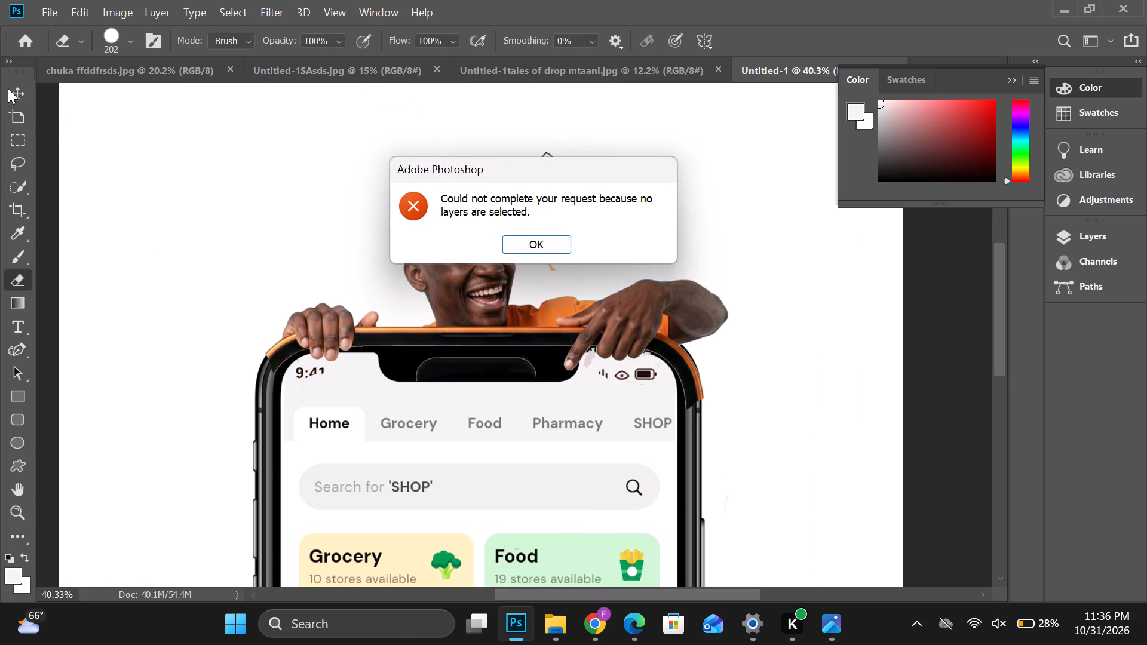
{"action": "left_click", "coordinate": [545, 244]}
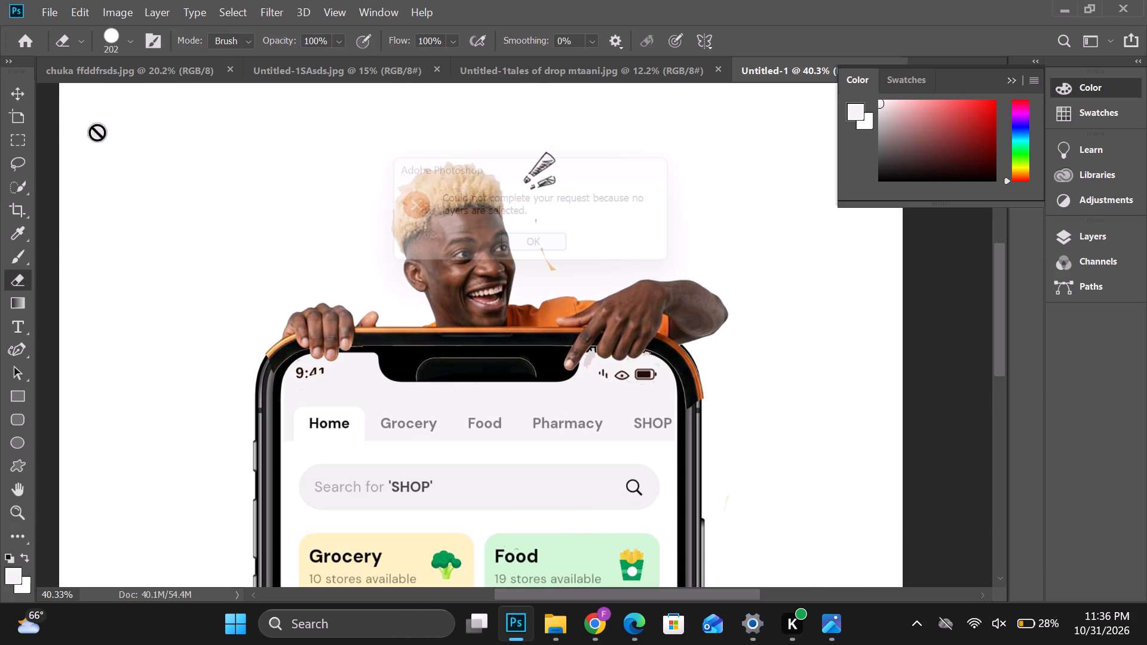
Select the man cutout's layer and erase the black doodle strokes beside his head.
{"action": "left_click", "coordinate": [21, 93]}
{"action": "left_click", "coordinate": [455, 239]}
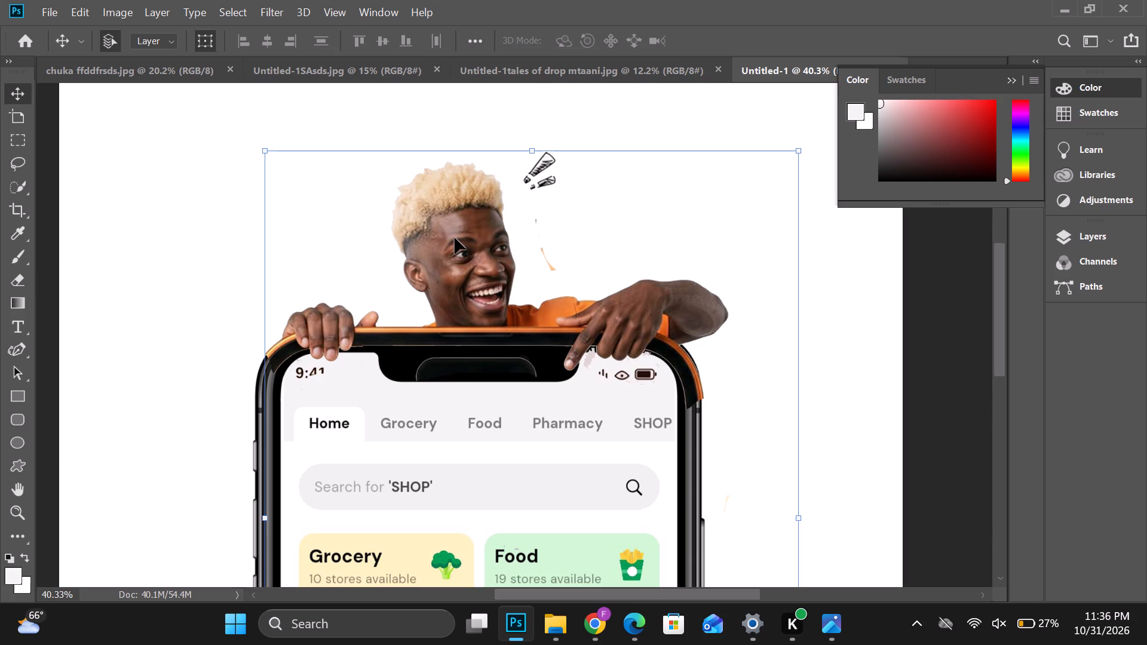
{"action": "left_click", "coordinate": [19, 284]}
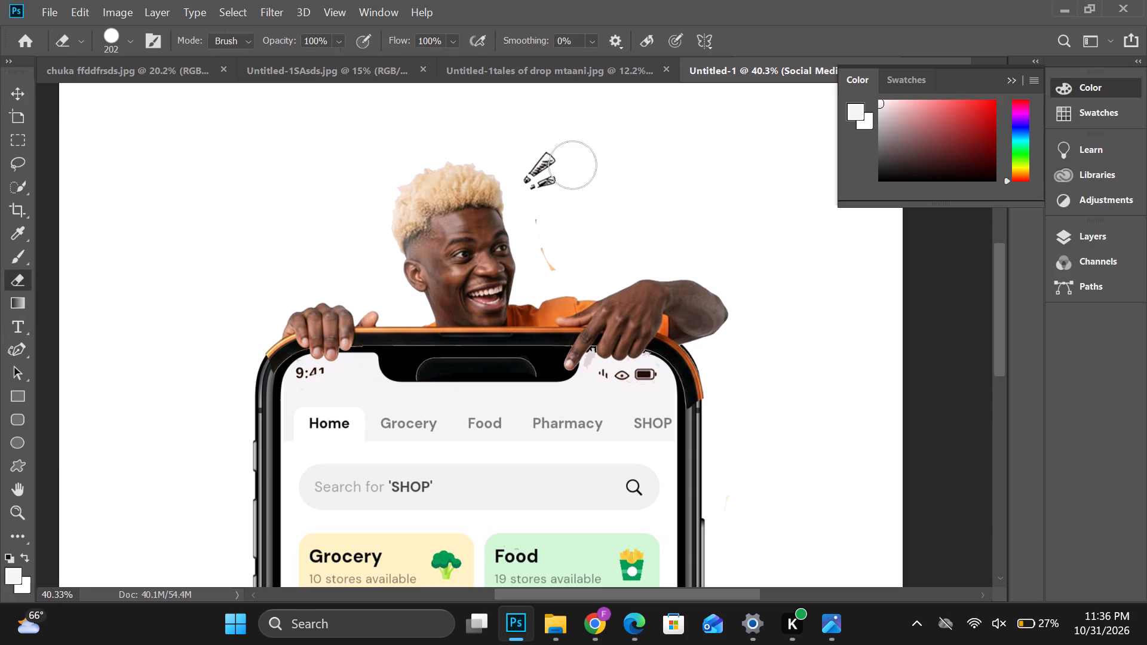
{"action": "left_click_drag", "start_coordinate": [563, 166], "coordinate": [531, 175]}
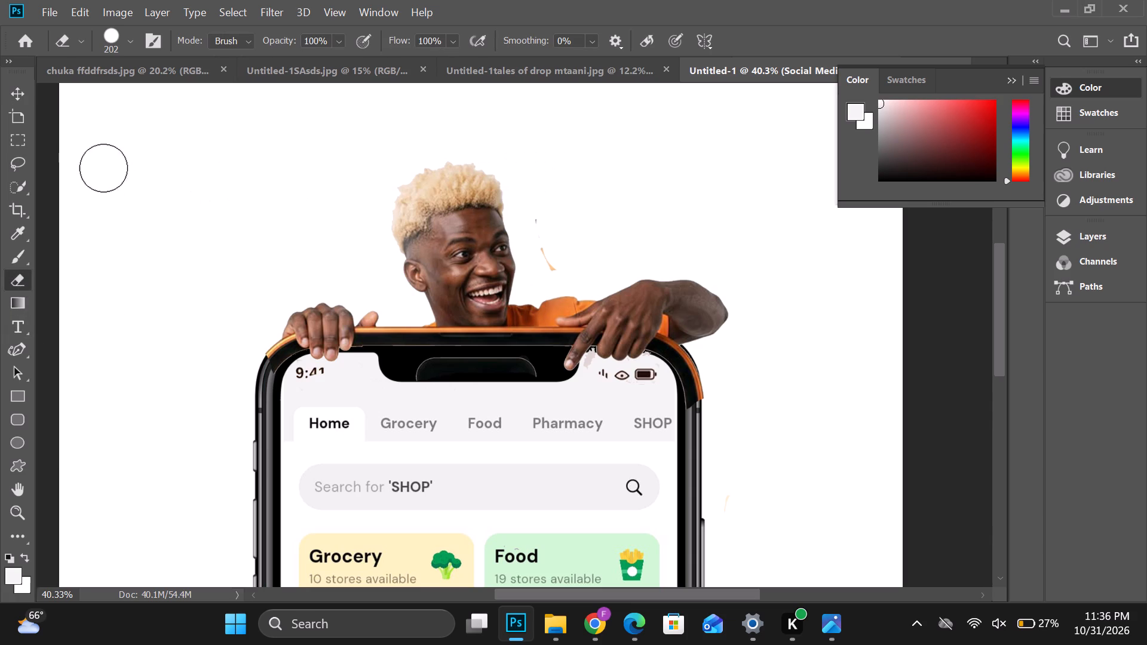
Erase the remaining black and orange doodle strokes beside the man's head.
{"action": "left_click_drag", "start_coordinate": [562, 265], "coordinate": [544, 217]}
Erase the leftover orange and dark fringe of the man cutout along the side edges of the phone mockup.
{"action": "left_click", "coordinate": [267, 385]}
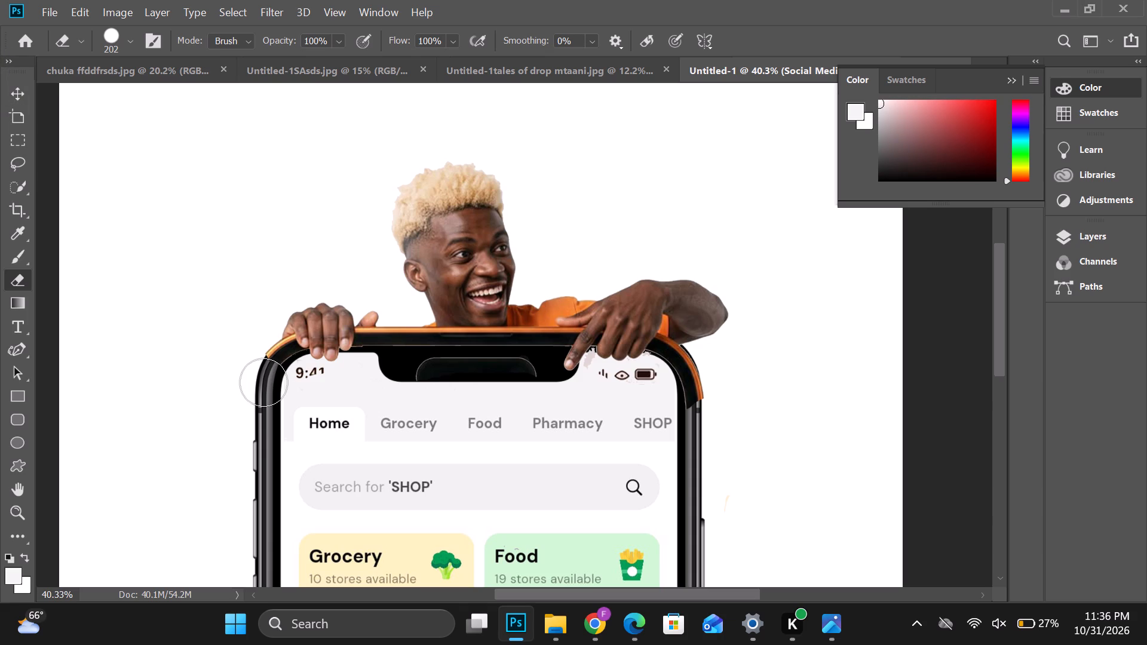
{"action": "left_click", "coordinate": [263, 382]}
{"action": "left_click_drag", "start_coordinate": [267, 380], "coordinate": [266, 386]}
{"action": "left_click", "coordinate": [699, 416]}
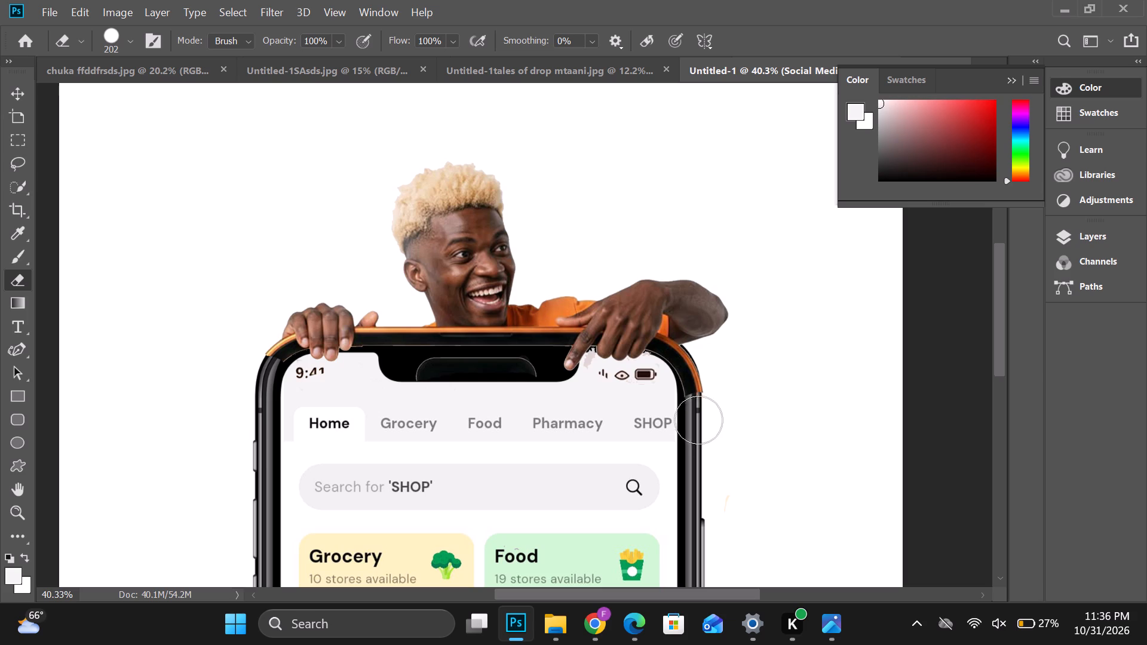
{"action": "left_click", "coordinate": [716, 407]}
{"action": "left_click", "coordinate": [719, 397]}
{"action": "left_click_drag", "start_coordinate": [708, 403], "coordinate": [707, 408]}
{"action": "left_click_drag", "start_coordinate": [697, 409], "coordinate": [689, 414]}
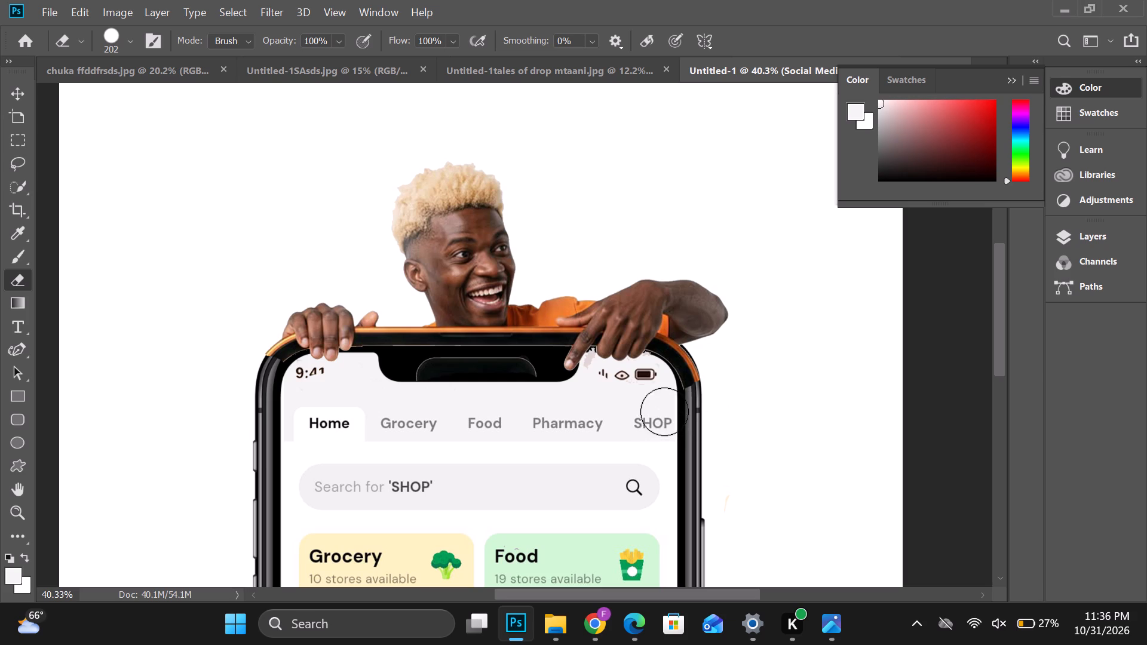
{"action": "scroll", "coordinate": [598, 405], "scroll_direction": "down", "scroll_amount": 8}
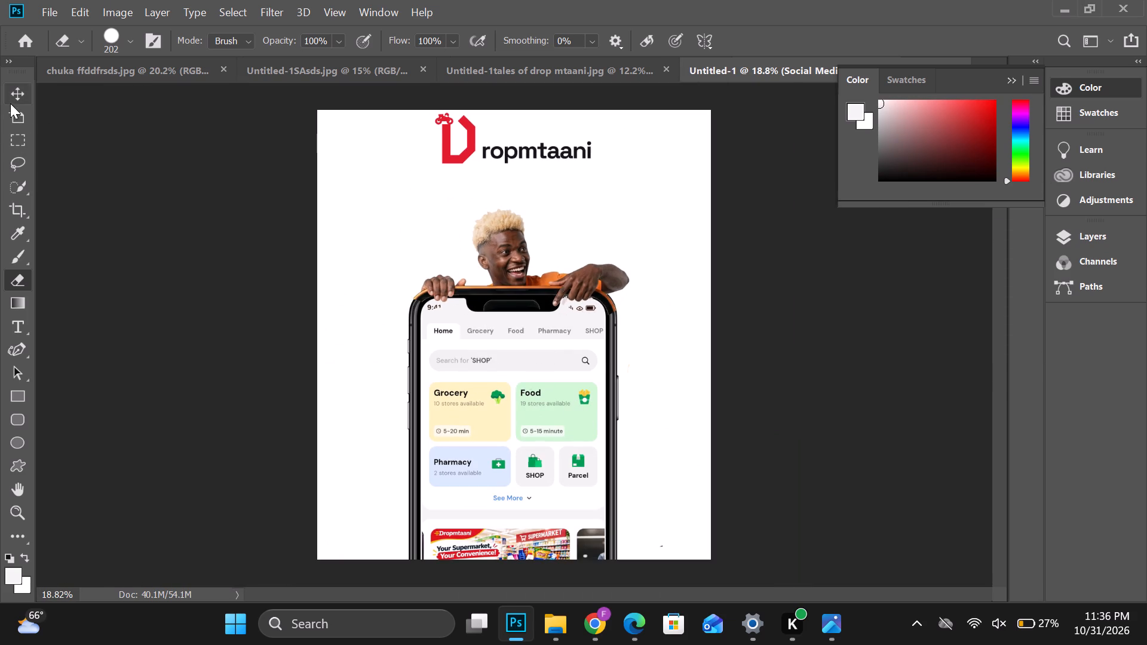
{"action": "left_click", "coordinate": [13, 88]}
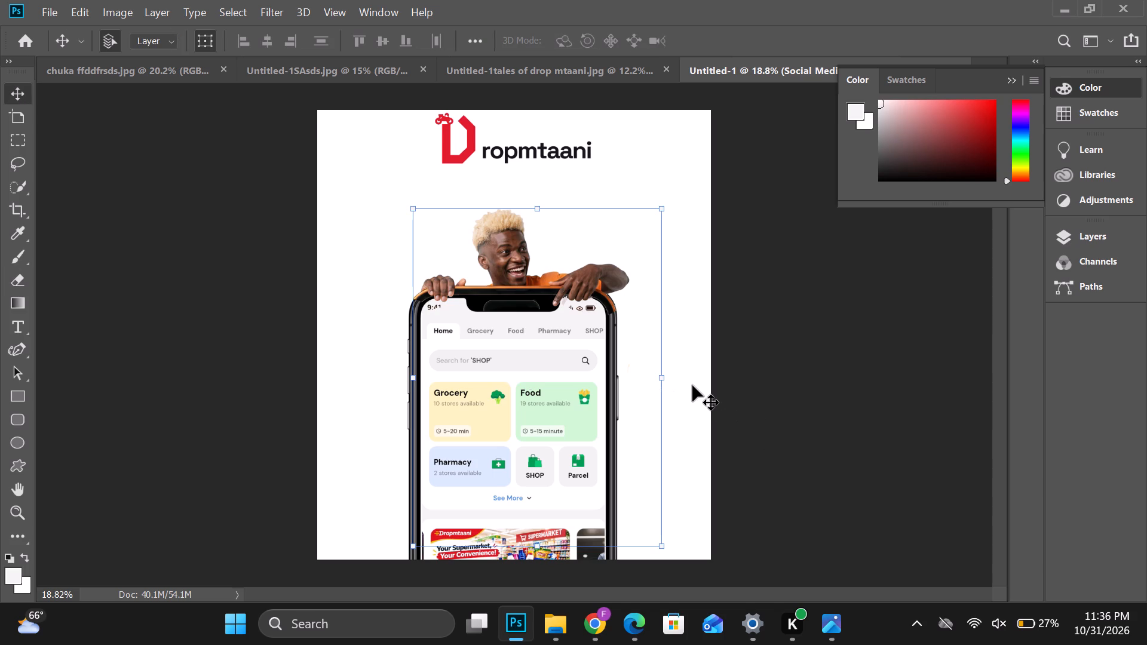
{"action": "left_click", "coordinate": [692, 385]}
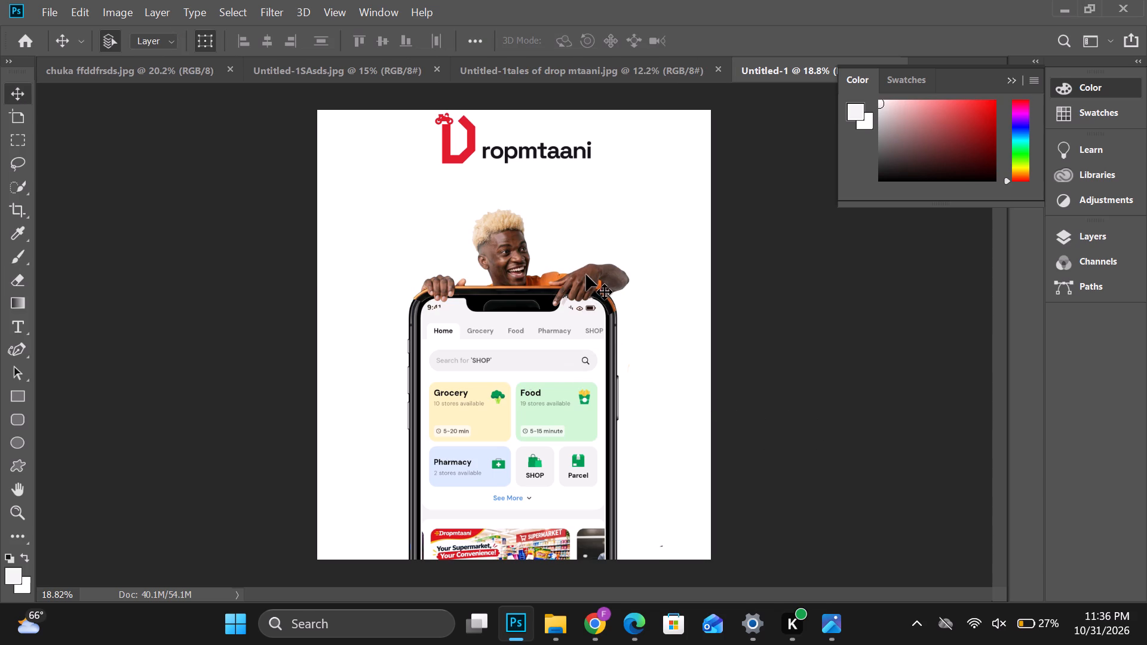
{"action": "left_click", "coordinate": [689, 290]}
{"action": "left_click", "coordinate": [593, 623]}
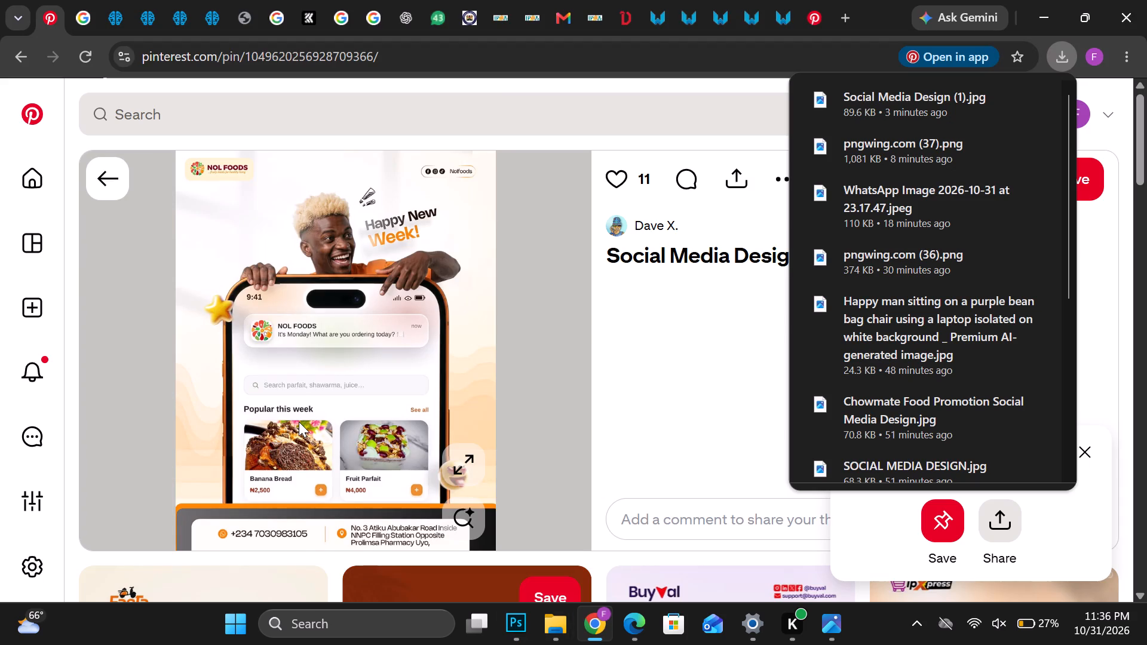
Return to Photoshop and merge the man cutout, phone mockup and WhatsApp app screenshot layers into one layer.
{"action": "scroll", "coordinate": [299, 422], "scroll_direction": "down", "scroll_amount": 1}
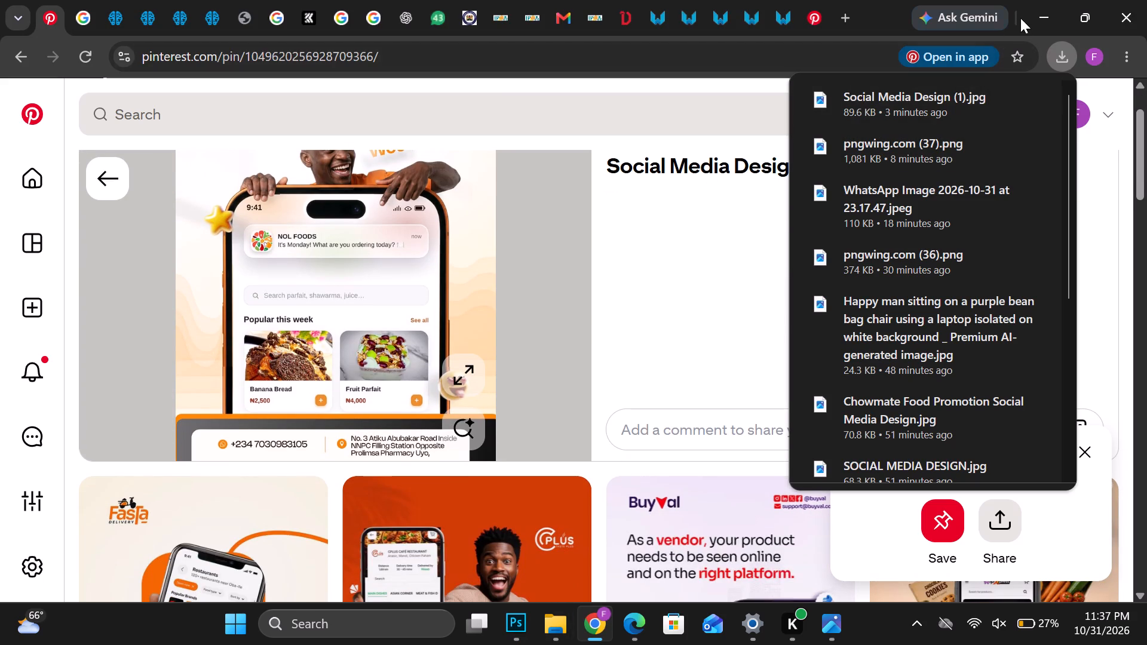
{"action": "left_click", "coordinate": [1038, 12]}
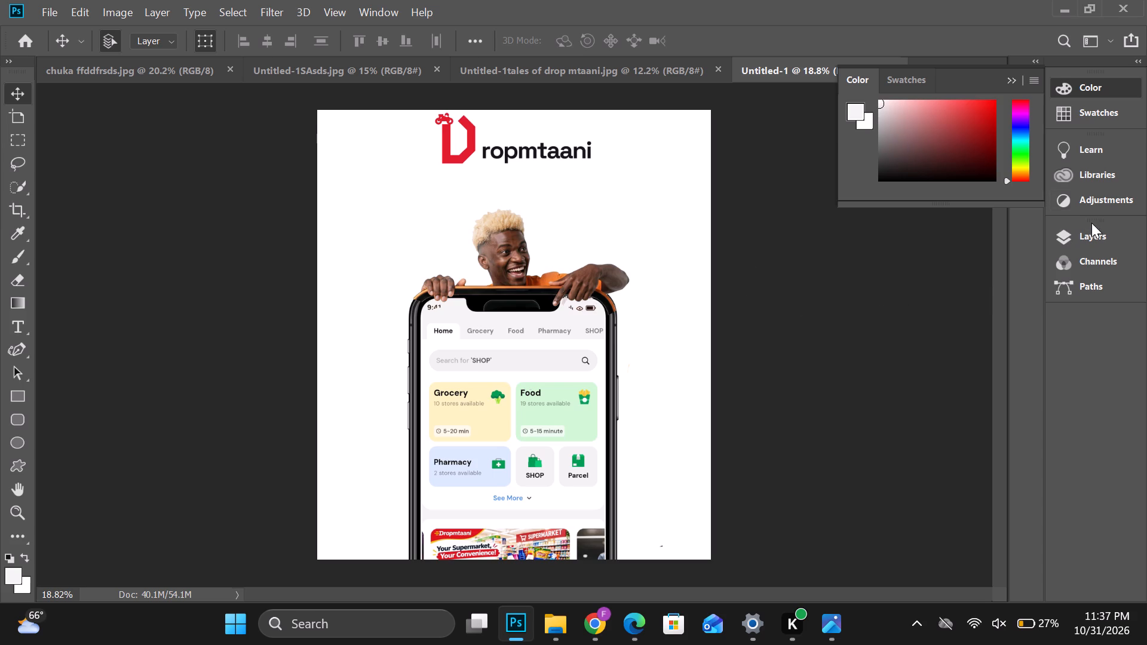
{"action": "left_click", "coordinate": [1093, 246]}
{"action": "left_click", "coordinate": [932, 349]}
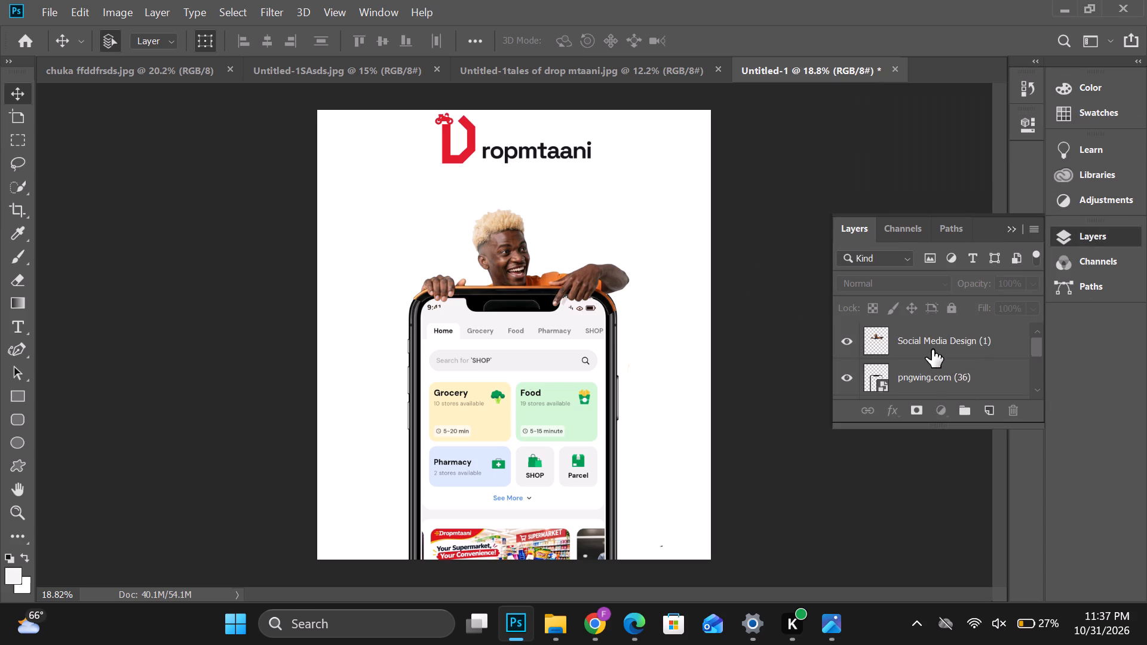
{"action": "scroll", "coordinate": [932, 349], "scroll_direction": "down", "scroll_amount": 1}
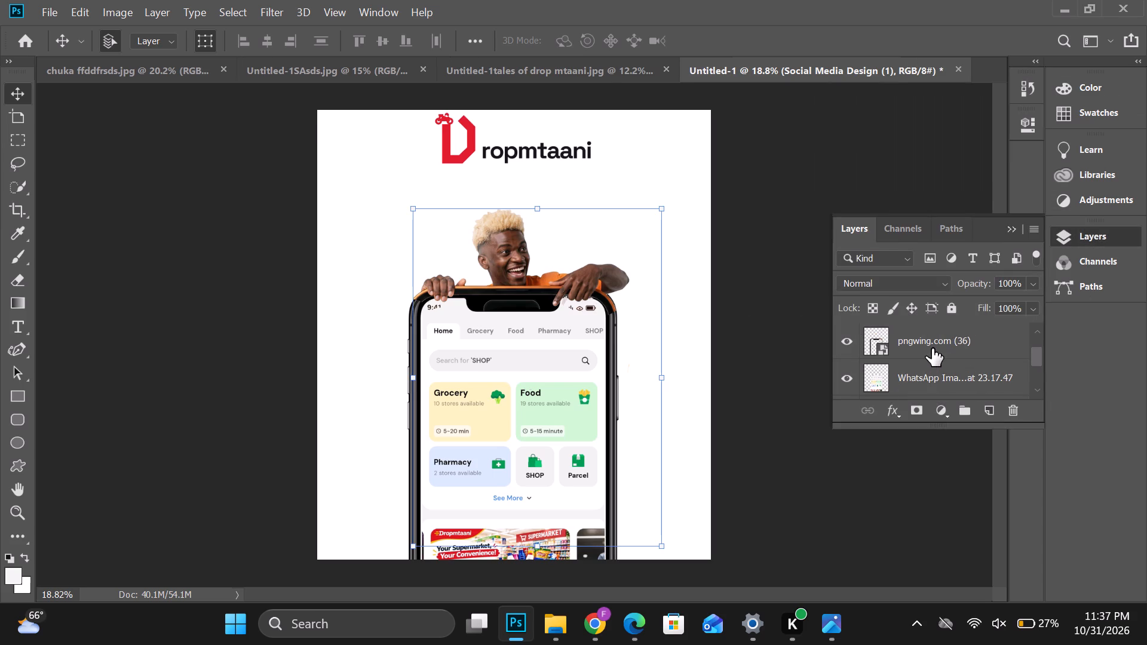
{"action": "left_click", "coordinate": [932, 348]}
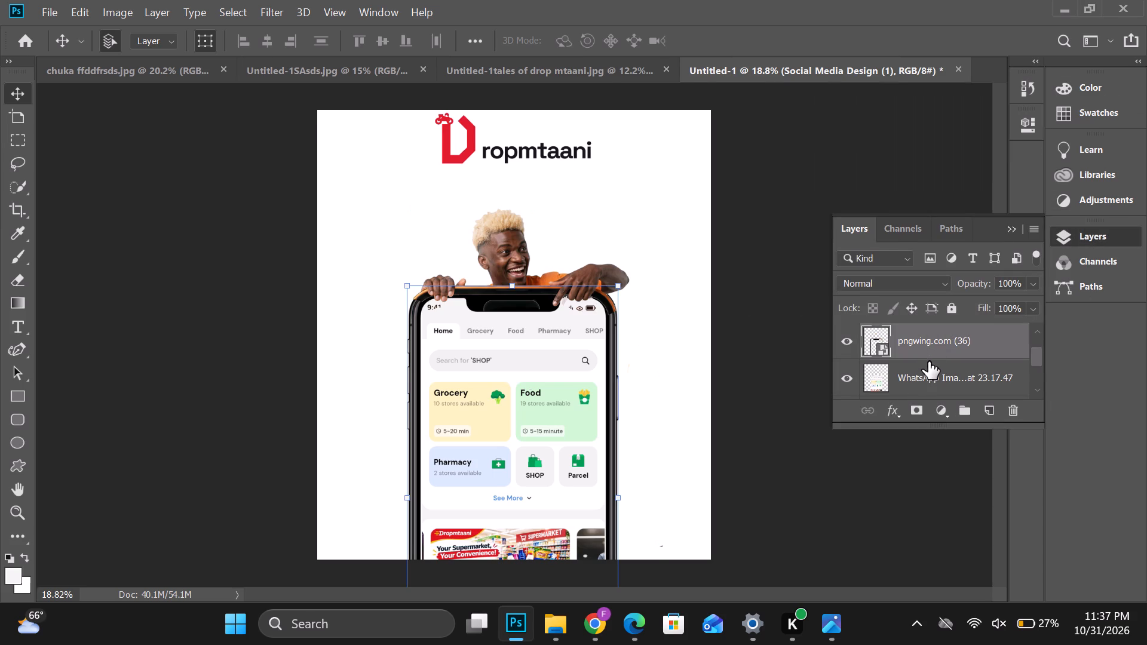
{"action": "left_click", "coordinate": [924, 371]}
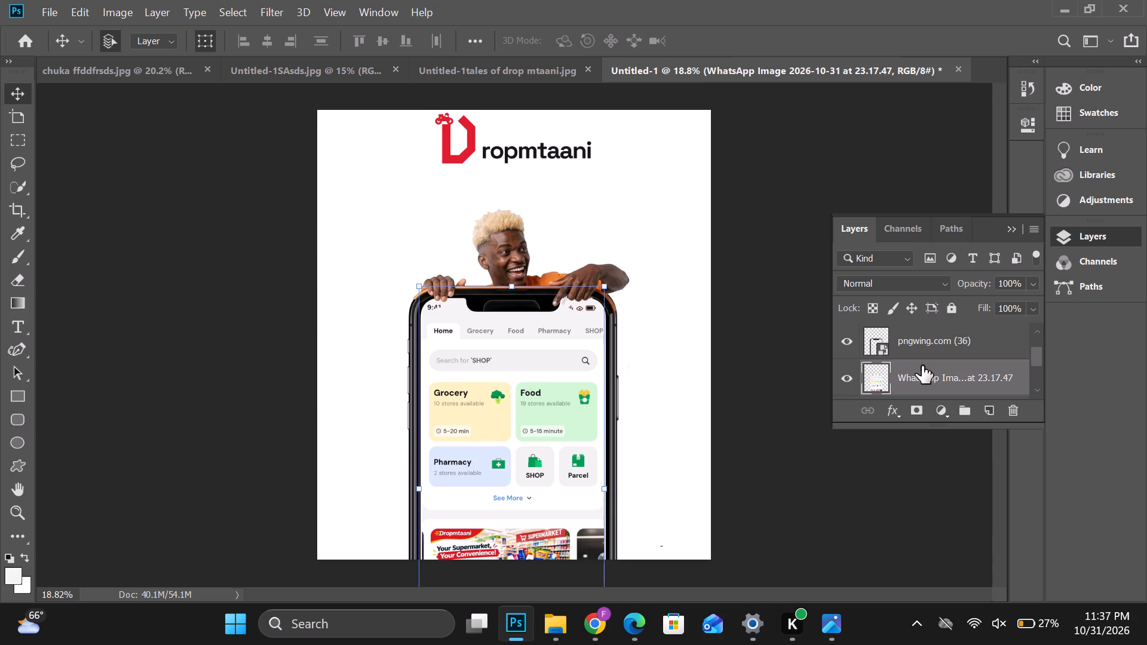
{"action": "scroll", "coordinate": [922, 365], "scroll_direction": "up", "scroll_amount": 2, "text": "shift"}
{"action": "left_click", "coordinate": [921, 347], "text": "shift"}
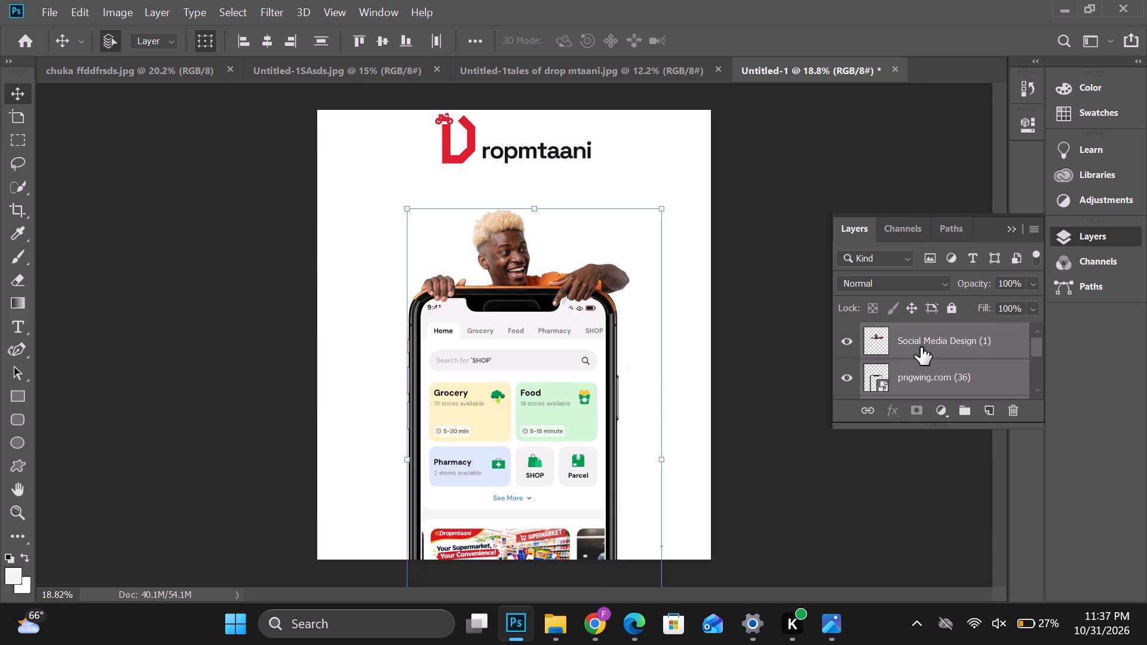
{"action": "key", "text": "ctrl+e"}
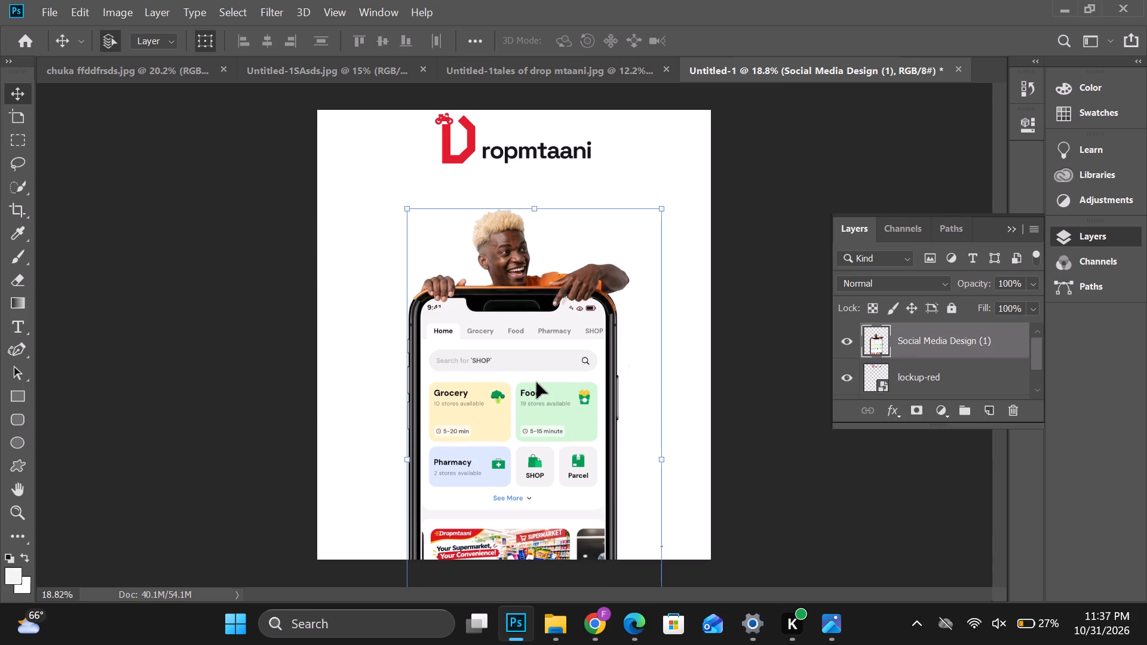
Move the merged man-and-phone artwork slightly up toward the Dropmtaani logo, keeping its horizontal position.
{"action": "left_click_drag", "start_coordinate": [537, 383], "coordinate": [542, 365]}
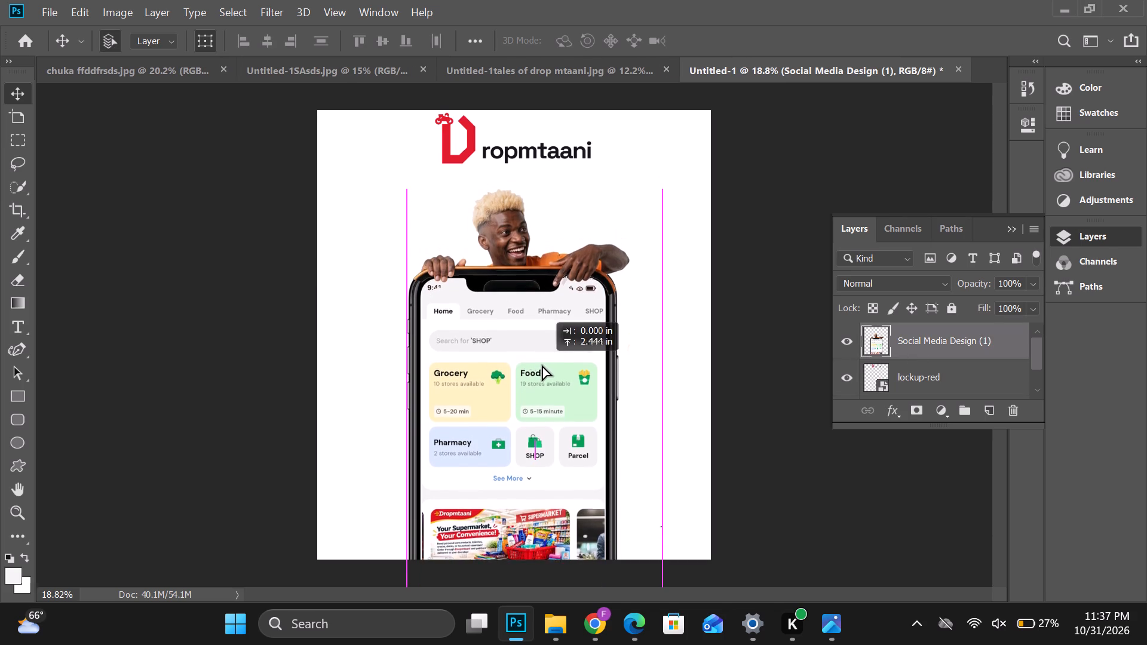
{"action": "left_click_drag", "start_coordinate": [542, 365], "coordinate": [544, 371]}
Switch to the finished Dropmtaani flyer document Untitled-1SAsds.jpg.
{"action": "left_click", "coordinate": [287, 72]}
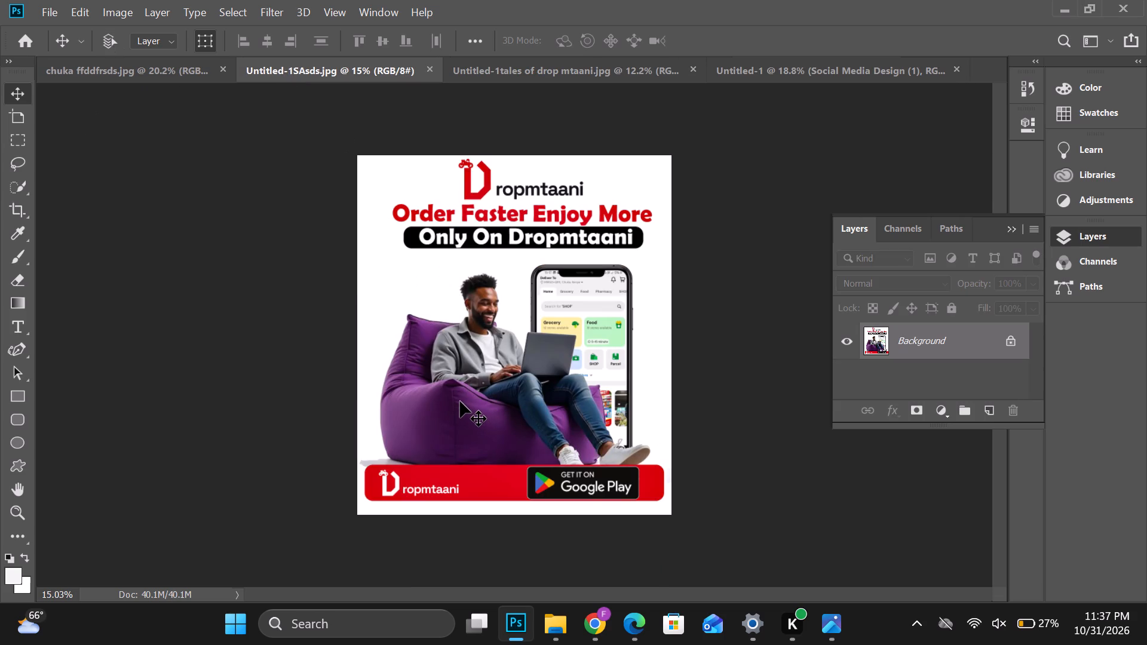
Undo the last changes in the Untitled-1SAsds.jpg poster to bring back its separate layers.
{"action": "key", "text": "ctrl+z"}
{"action": "left_click", "coordinate": [387, 352]}
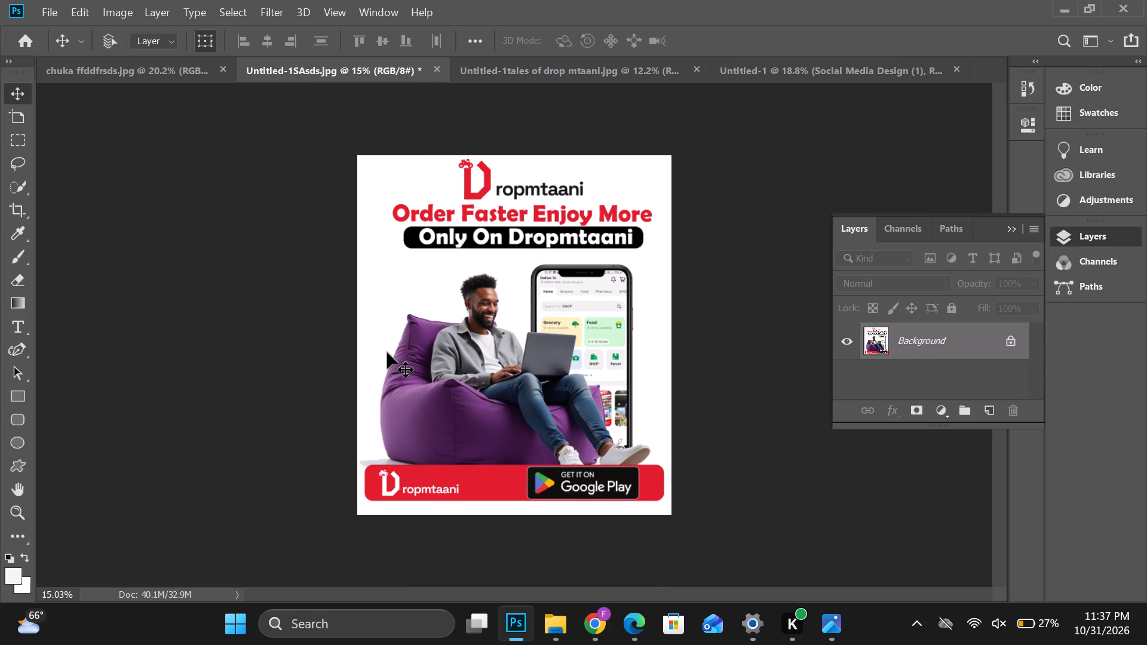
{"action": "key", "text": "ctrl+z"}
Copy the red rounded bar from the Untitled-1SAsds.jpg poster into Untitled-1 and centre it horizontally near the poster's bottom edge.
{"action": "left_click", "coordinate": [489, 472]}
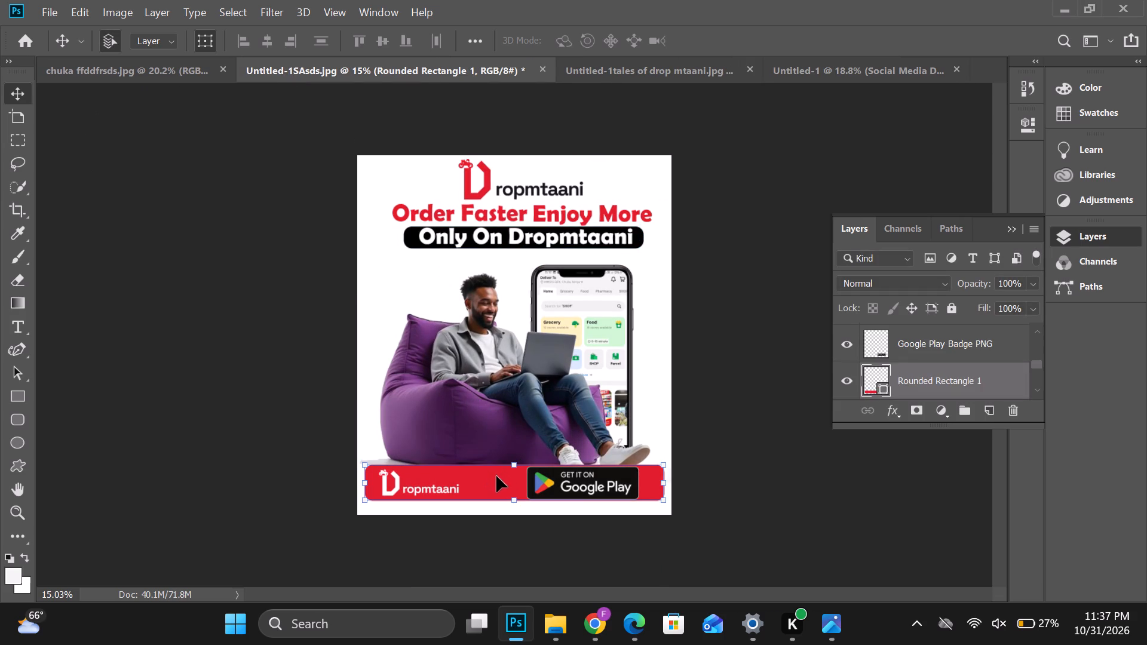
{"action": "left_click_drag", "start_coordinate": [498, 476], "coordinate": [815, 64]}
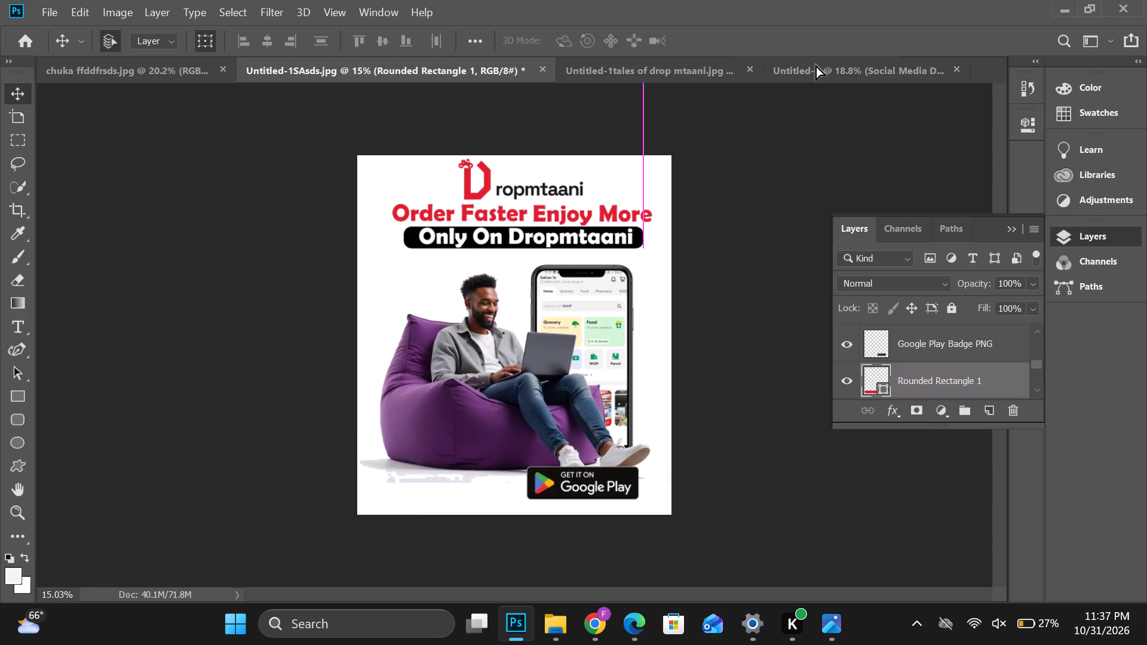
{"action": "left_click_drag", "start_coordinate": [815, 64], "coordinate": [564, 531]}
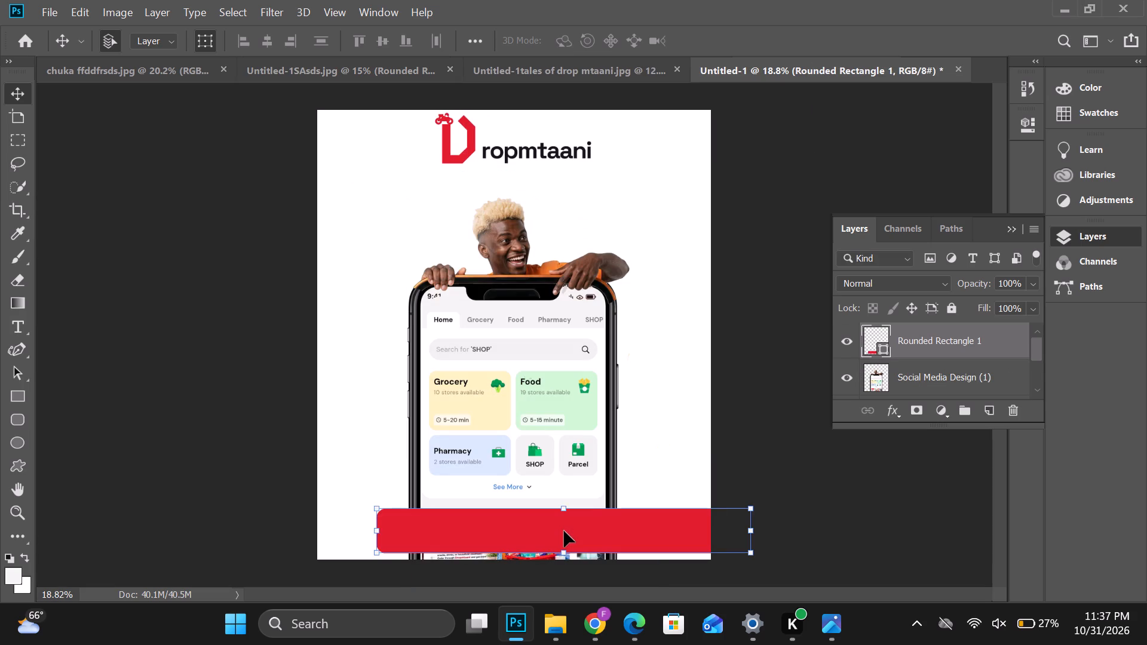
{"action": "left_click_drag", "start_coordinate": [564, 531], "coordinate": [515, 532]}
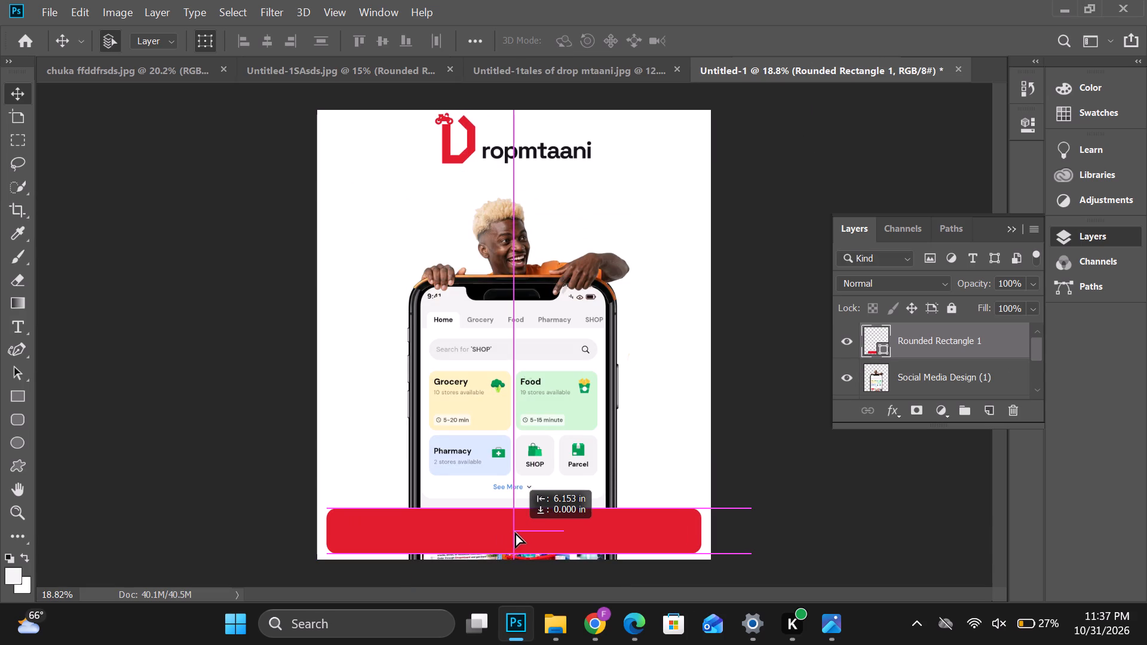
{"action": "left_click_drag", "start_coordinate": [515, 532], "coordinate": [514, 532]}
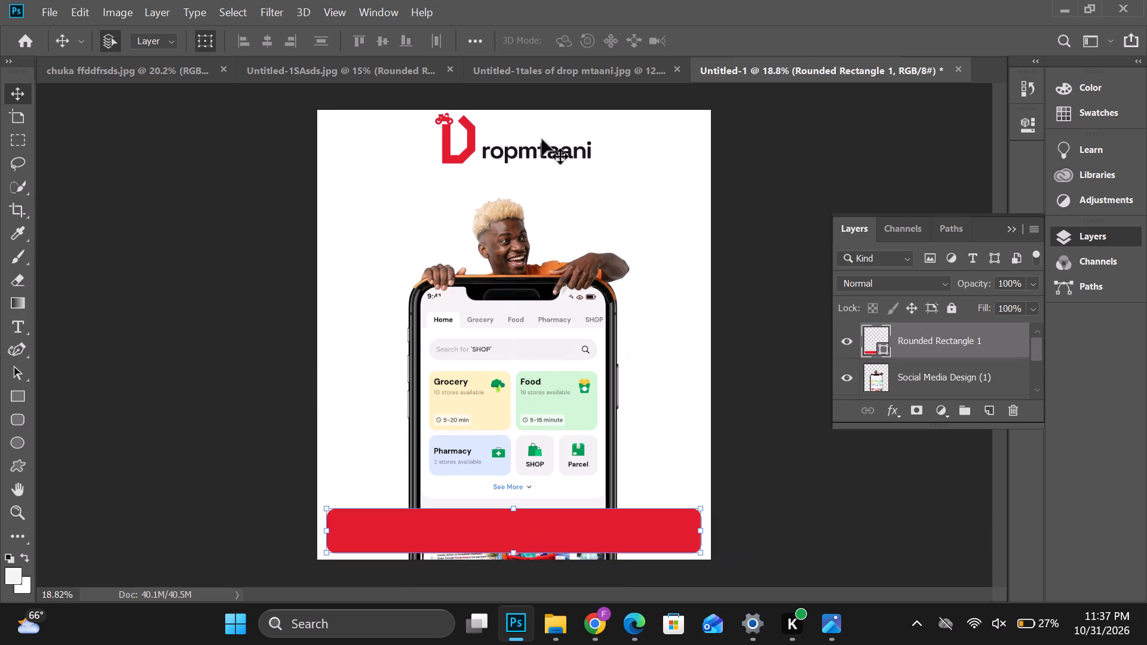
Copy the white Dropmtaani logo from Untitled-1SAsds.jpg into Untitled-1 and place it at the left end of the red bar.
{"action": "left_click", "coordinate": [517, 75]}
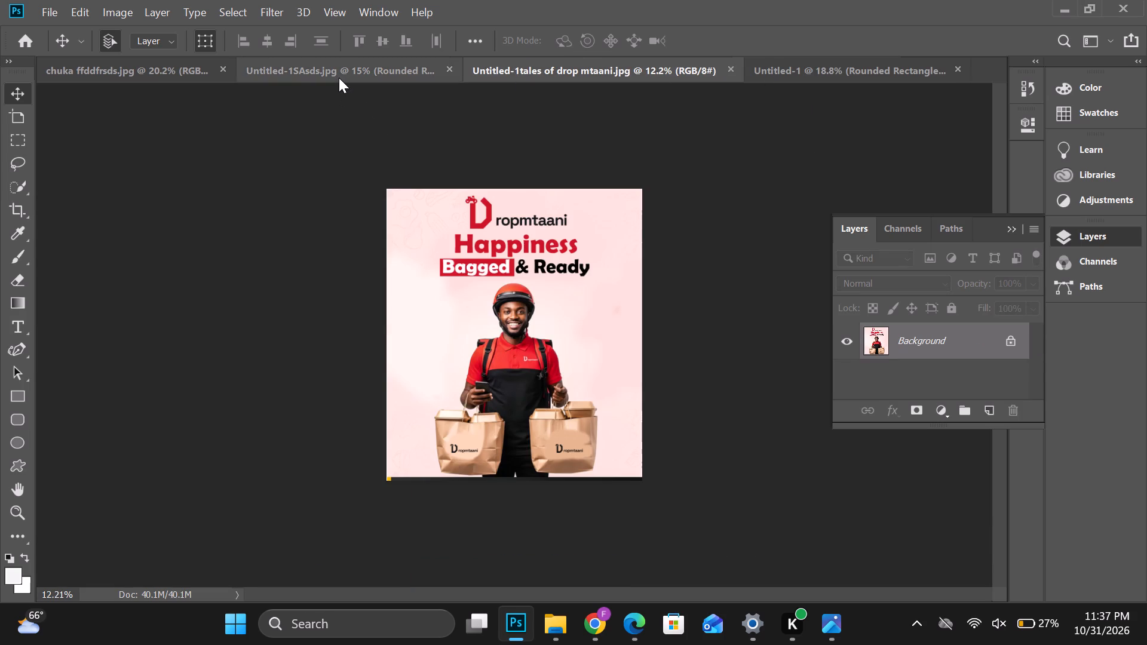
{"action": "left_click", "coordinate": [339, 78]}
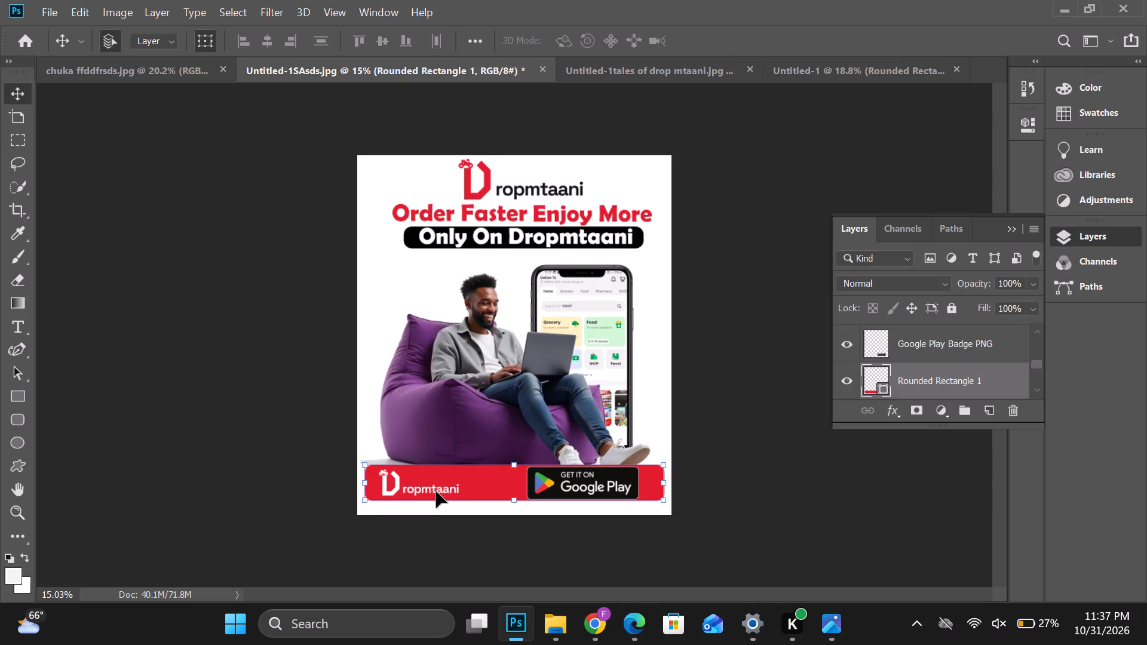
{"action": "left_click", "coordinate": [436, 491]}
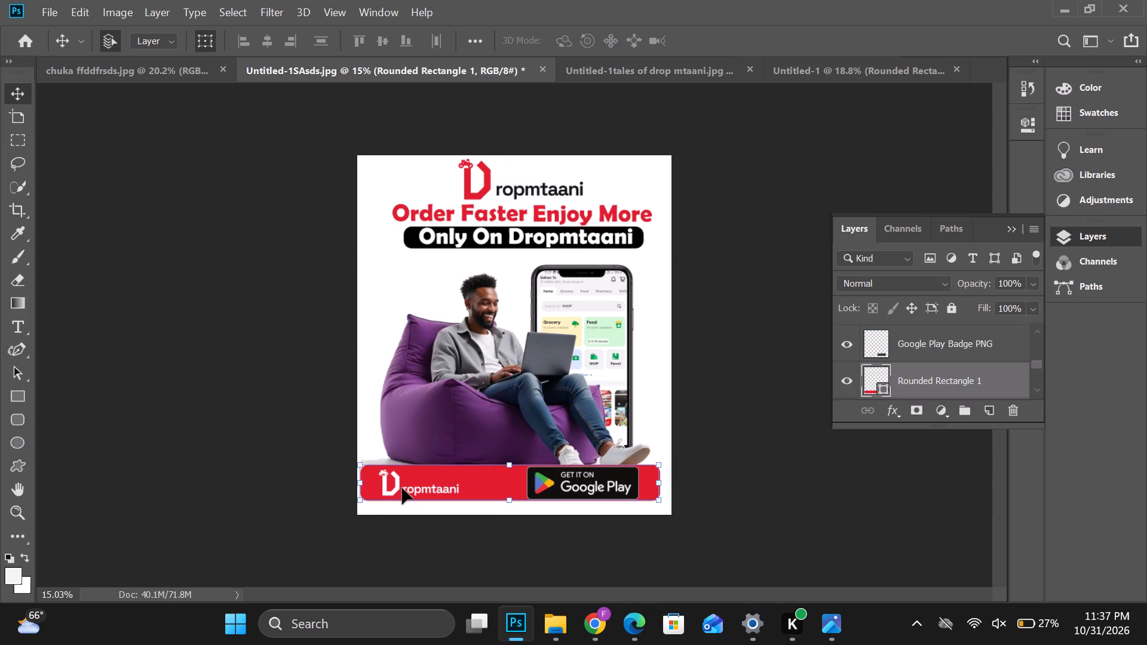
{"action": "left_click", "coordinate": [396, 485]}
{"action": "left_click_drag", "start_coordinate": [397, 484], "coordinate": [714, 161]}
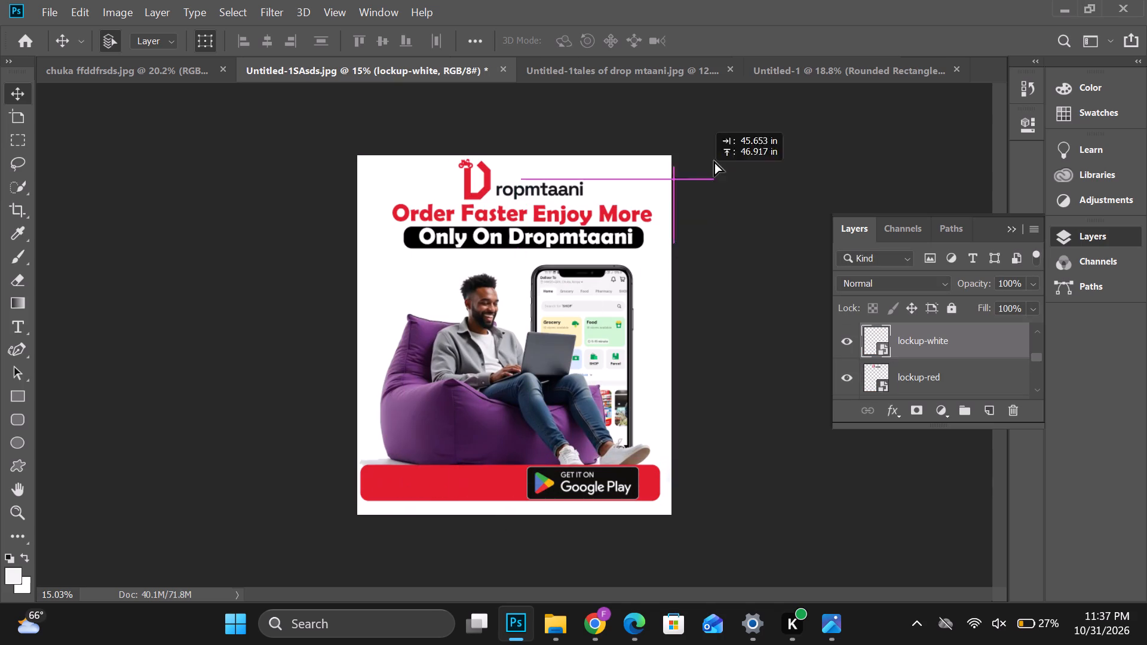
{"action": "left_click_drag", "start_coordinate": [714, 161], "coordinate": [772, 76]}
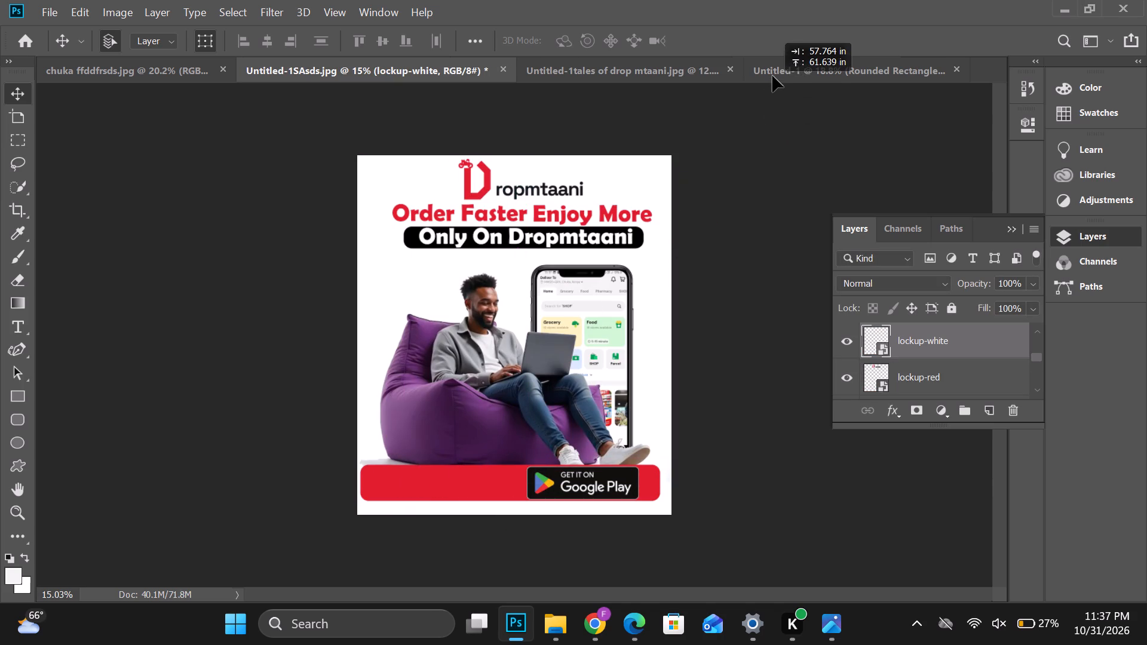
{"action": "left_click_drag", "start_coordinate": [772, 76], "coordinate": [352, 536]}
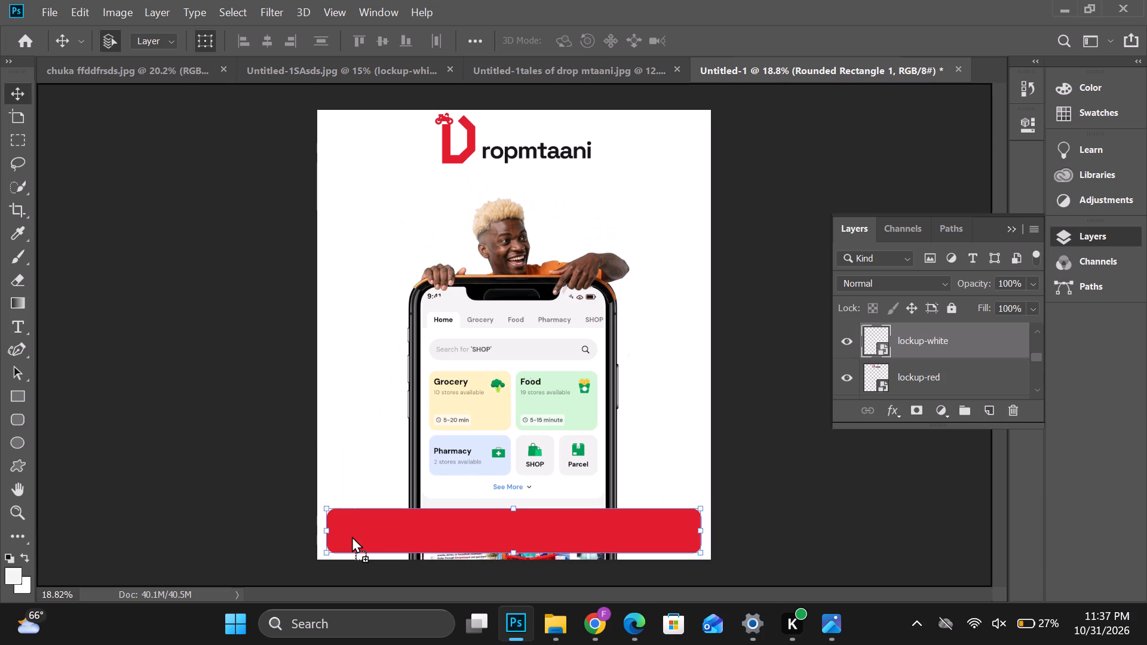
{"action": "left_click_drag", "start_coordinate": [352, 536], "coordinate": [352, 536]}
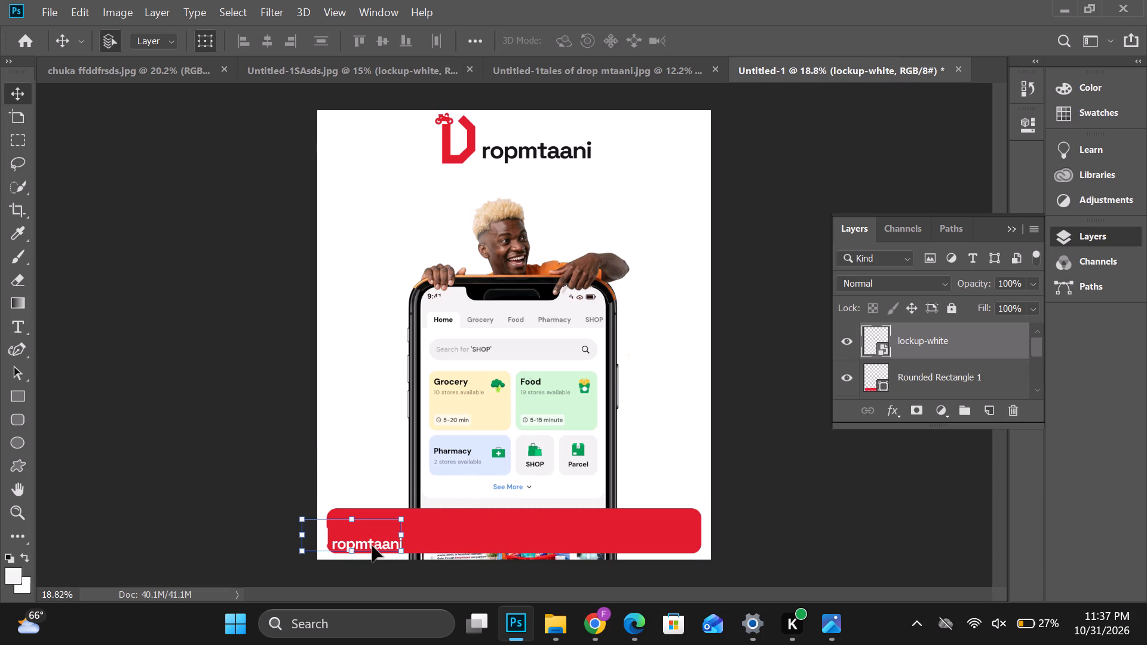
{"action": "left_click", "coordinate": [372, 546]}
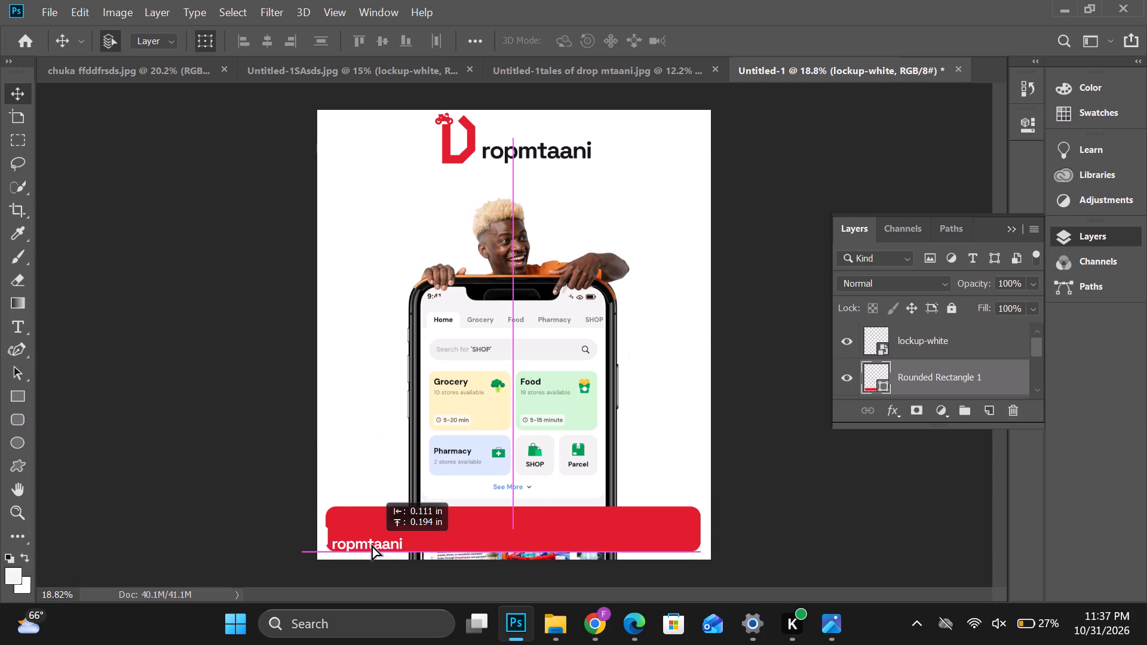
{"action": "left_click", "coordinate": [918, 343]}
{"action": "left_click_drag", "start_coordinate": [365, 544], "coordinate": [366, 544]}
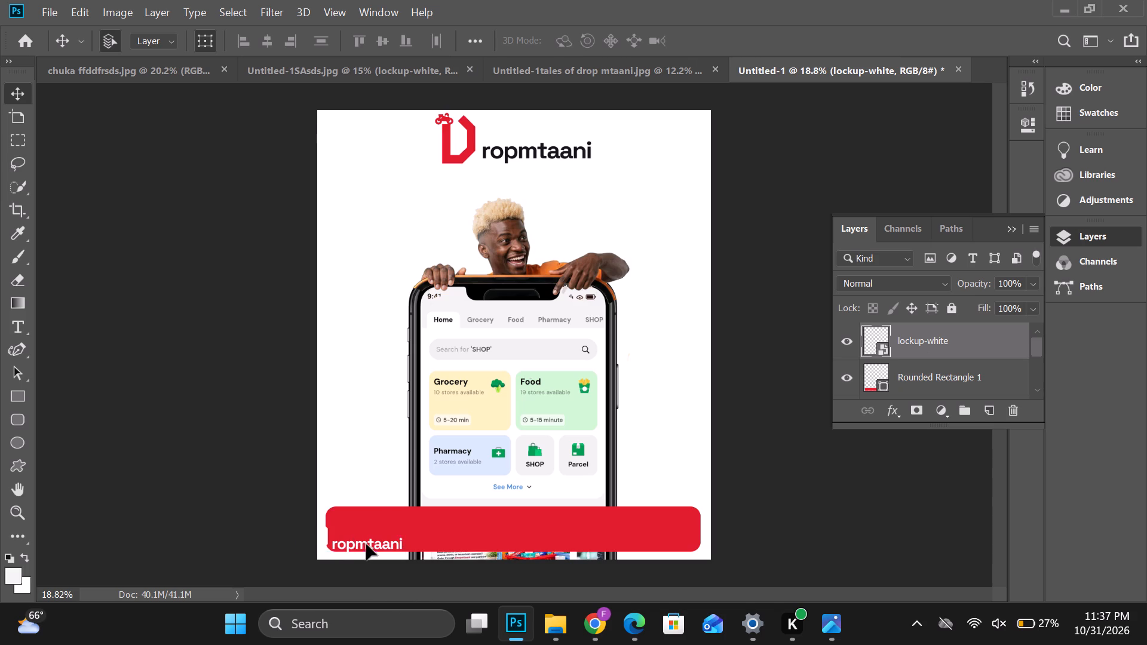
{"action": "left_click_drag", "start_coordinate": [366, 544], "coordinate": [398, 540]}
Copy the Google Play badge from Untitled-1SAsds.jpg into Untitled-1 and place it near the right end of the red bar.
{"action": "left_click", "coordinate": [282, 66]}
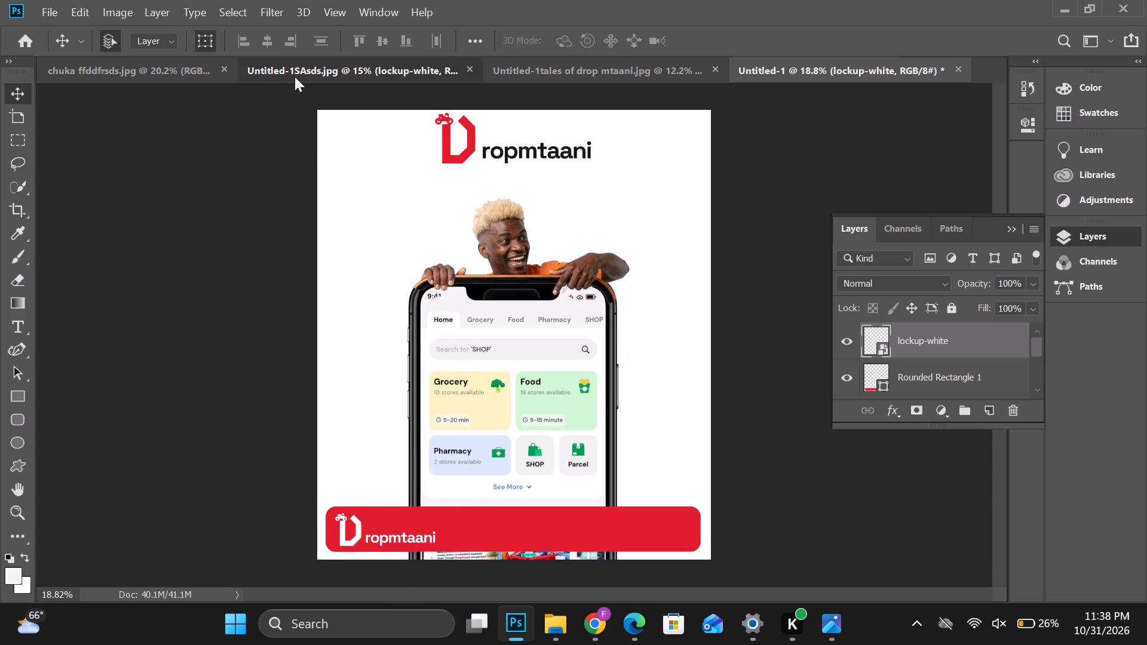
{"action": "left_click", "coordinate": [592, 488]}
{"action": "left_click_drag", "start_coordinate": [592, 487], "coordinate": [611, 436]}
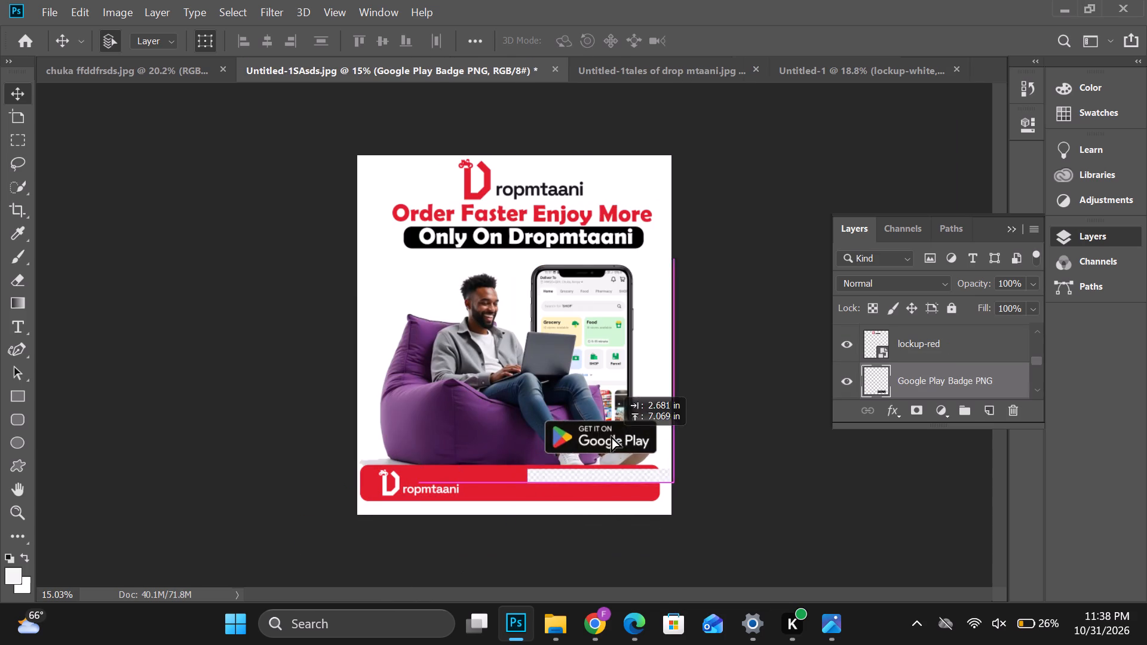
{"action": "left_click_drag", "start_coordinate": [611, 436], "coordinate": [818, 106]}
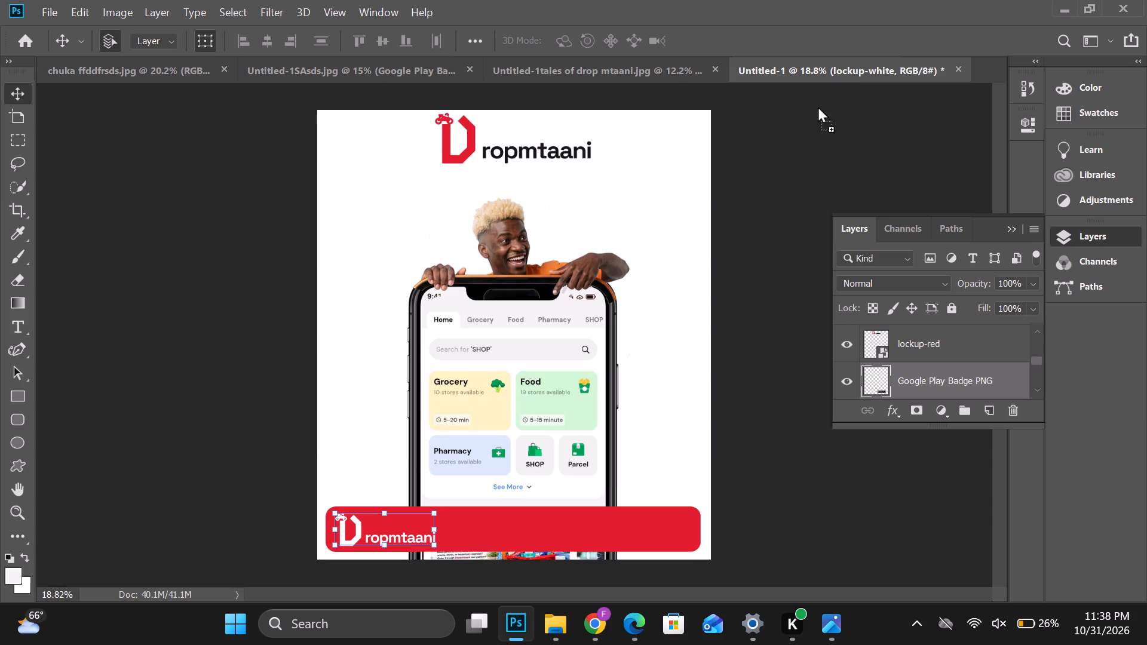
{"action": "left_click_drag", "start_coordinate": [818, 106], "coordinate": [558, 529]}
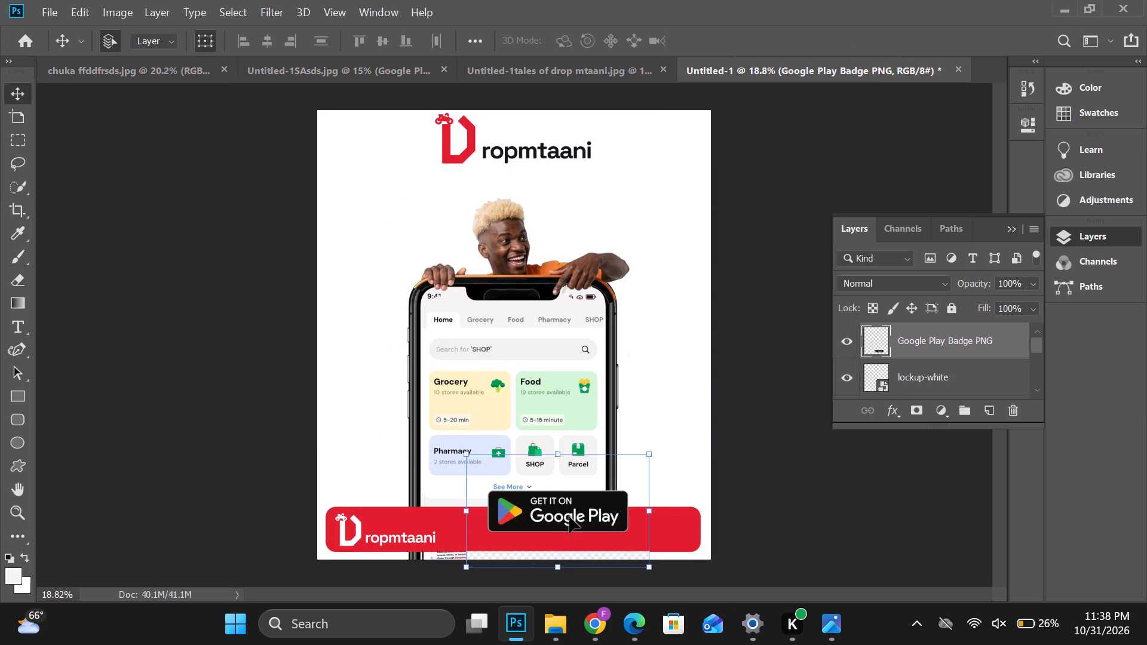
{"action": "left_click_drag", "start_coordinate": [569, 517], "coordinate": [598, 529]}
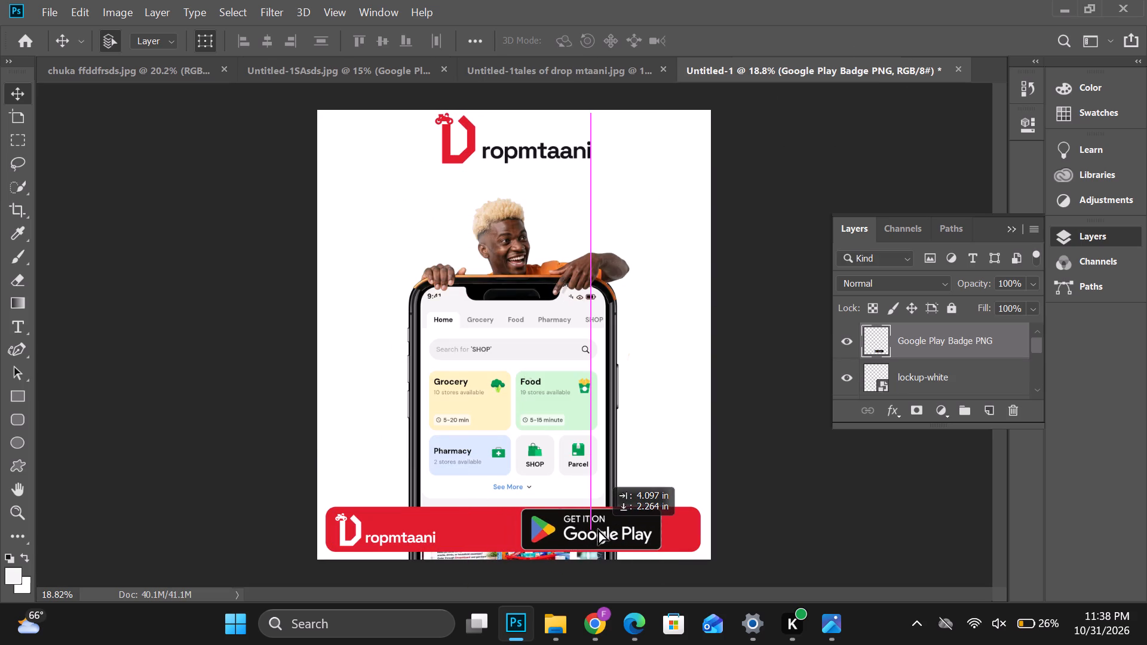
{"action": "left_click_drag", "start_coordinate": [598, 529], "coordinate": [621, 533]}
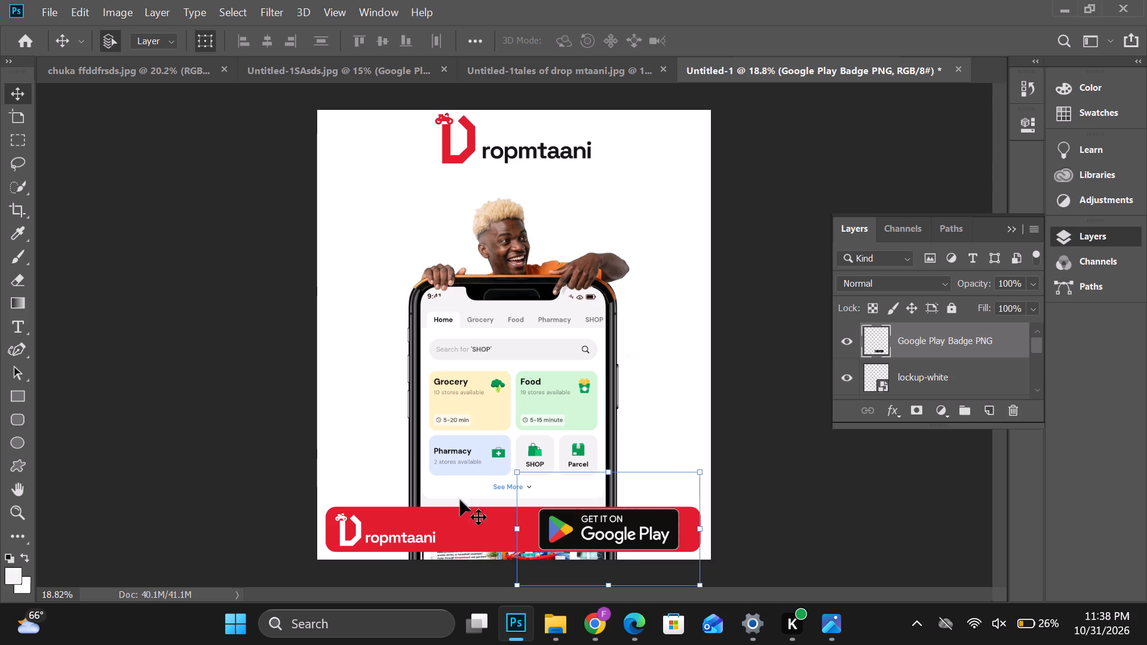
Move the white Dropmtaani logo slightly right along the red bar, away from its left end, and deselect it.
{"action": "left_click", "coordinate": [360, 536]}
{"action": "left_click_drag", "start_coordinate": [359, 534], "coordinate": [363, 533]}
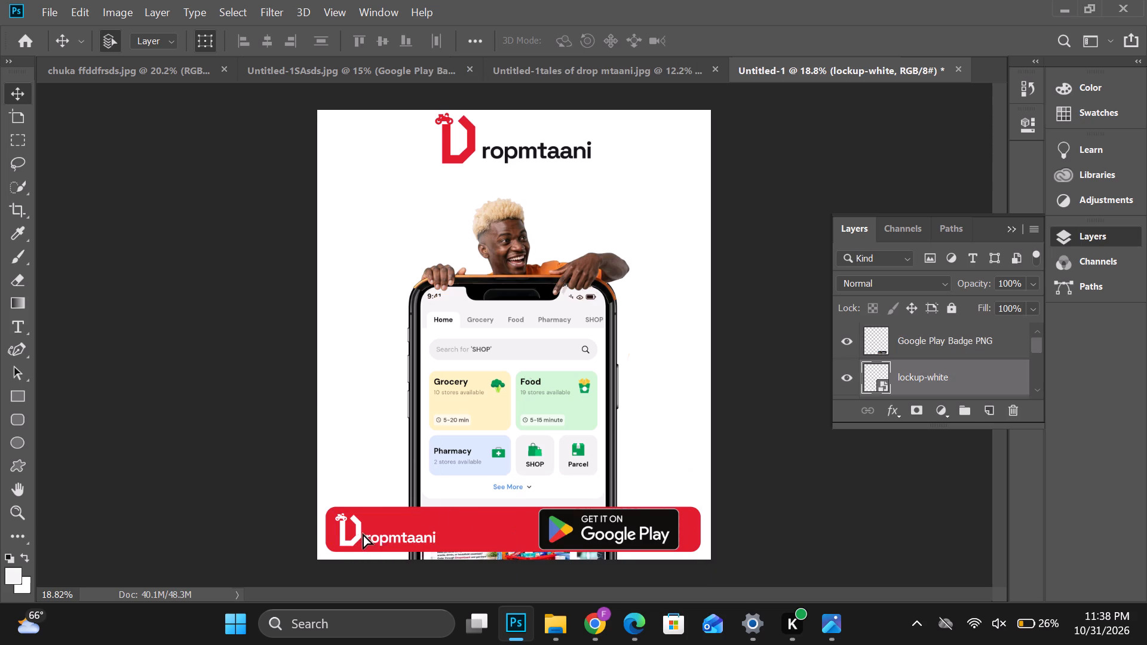
{"action": "left_click_drag", "start_coordinate": [363, 533], "coordinate": [392, 533]}
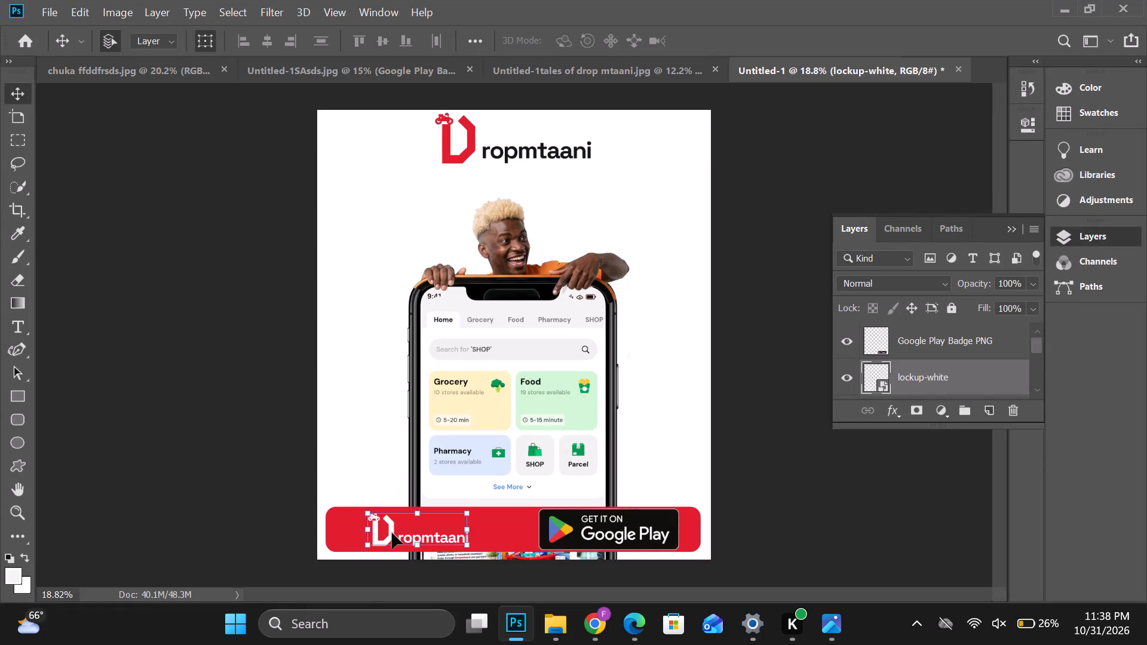
{"action": "left_click", "coordinate": [656, 434]}
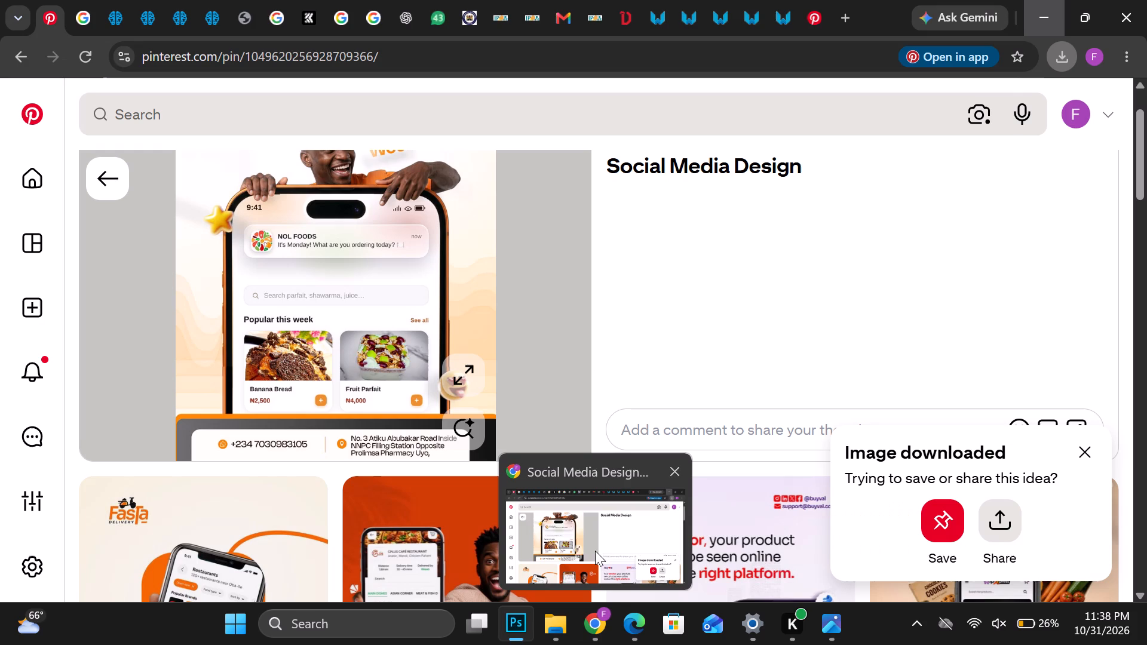
Switch to Pinterest in Chrome and download the ipXpress grocery poster image from the "Poori market ab aapki pocket mein!" pin.
{"action": "left_click", "coordinate": [575, 548]}
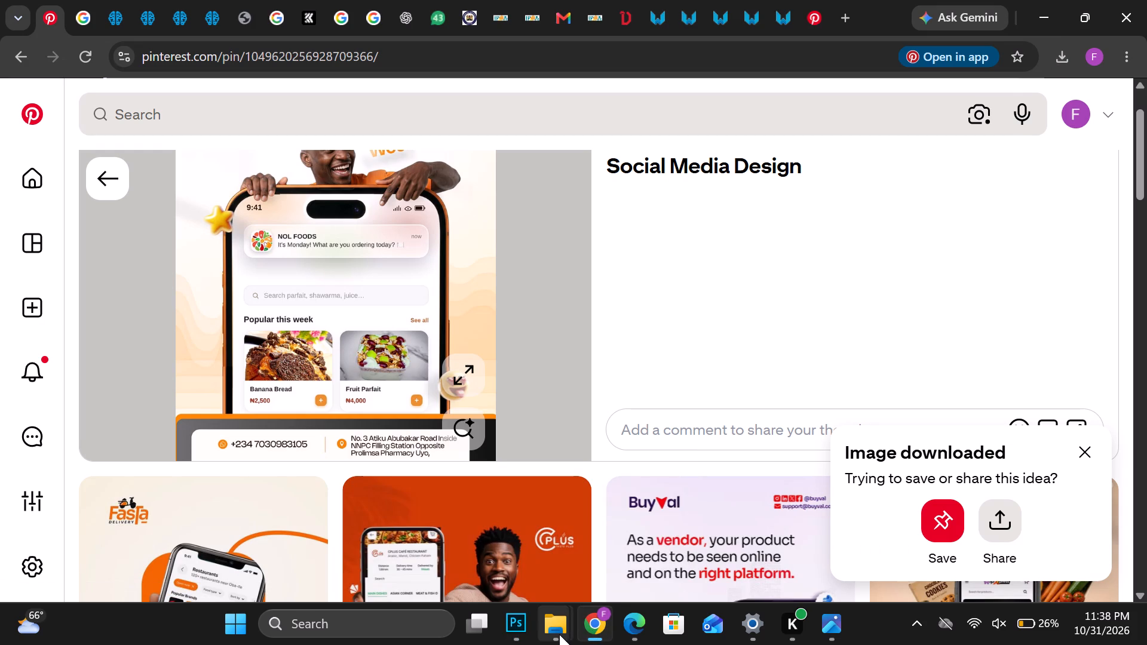
{"action": "left_click", "coordinate": [557, 631]}
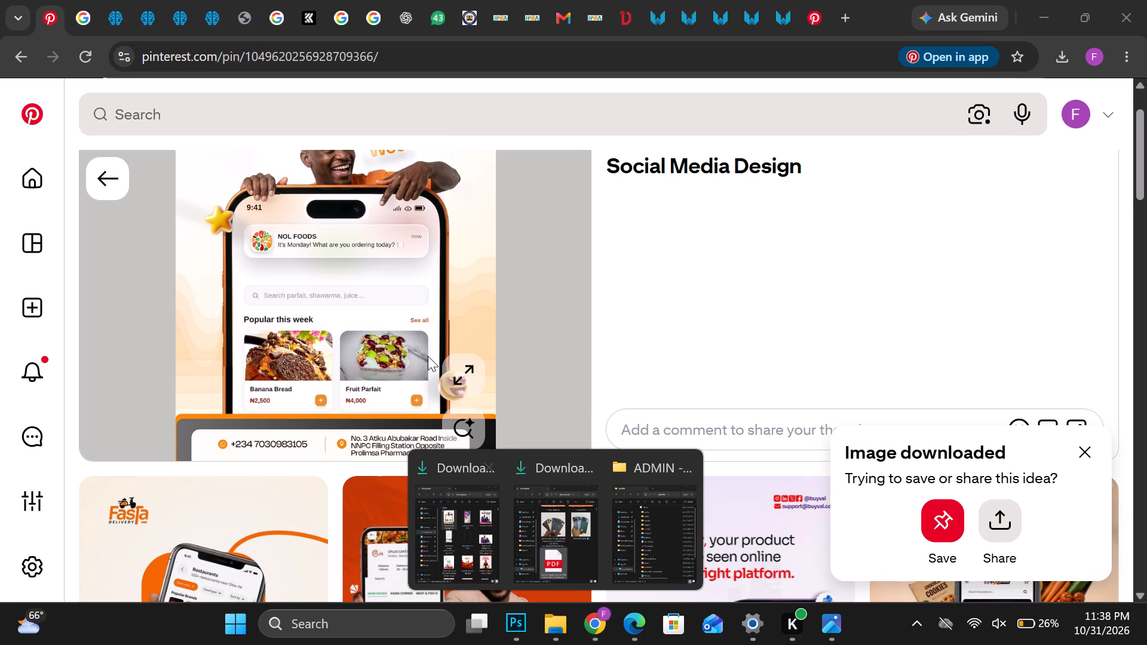
{"action": "scroll", "coordinate": [428, 356], "scroll_direction": "down", "scroll_amount": 3}
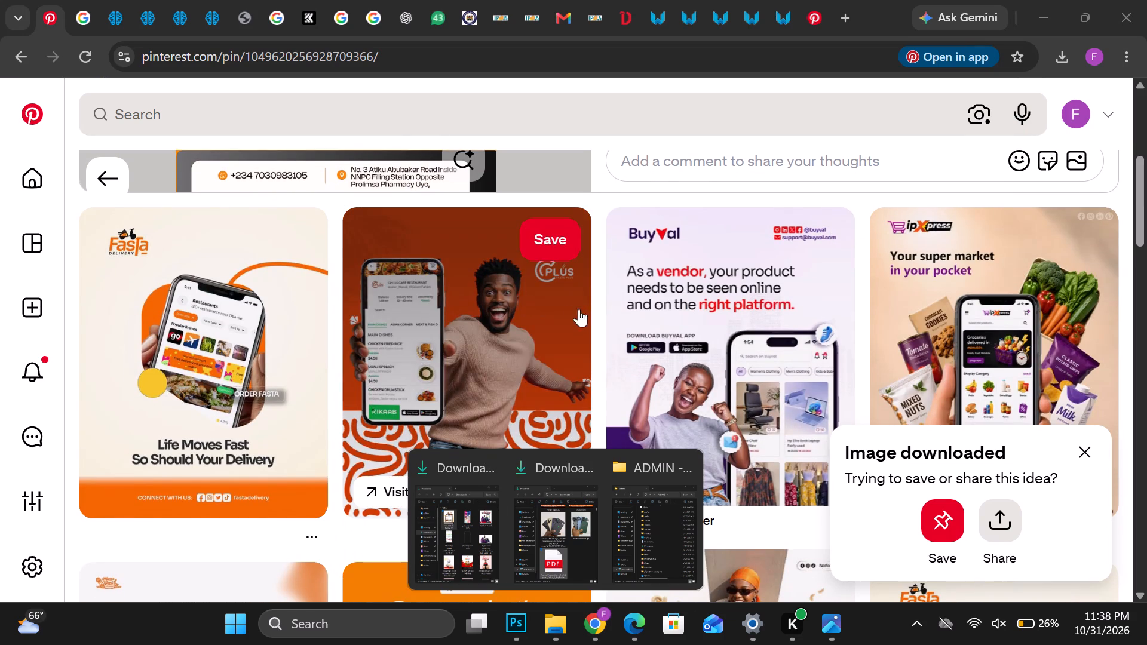
{"action": "left_click", "coordinate": [1044, 361]}
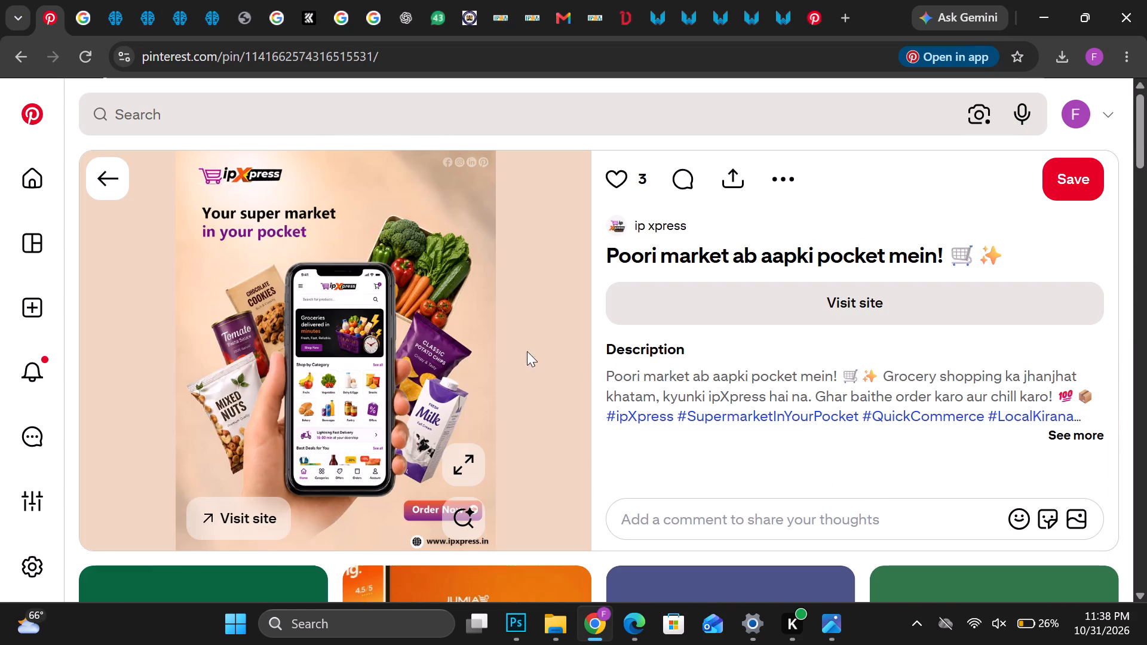
{"action": "left_click", "coordinate": [793, 179]}
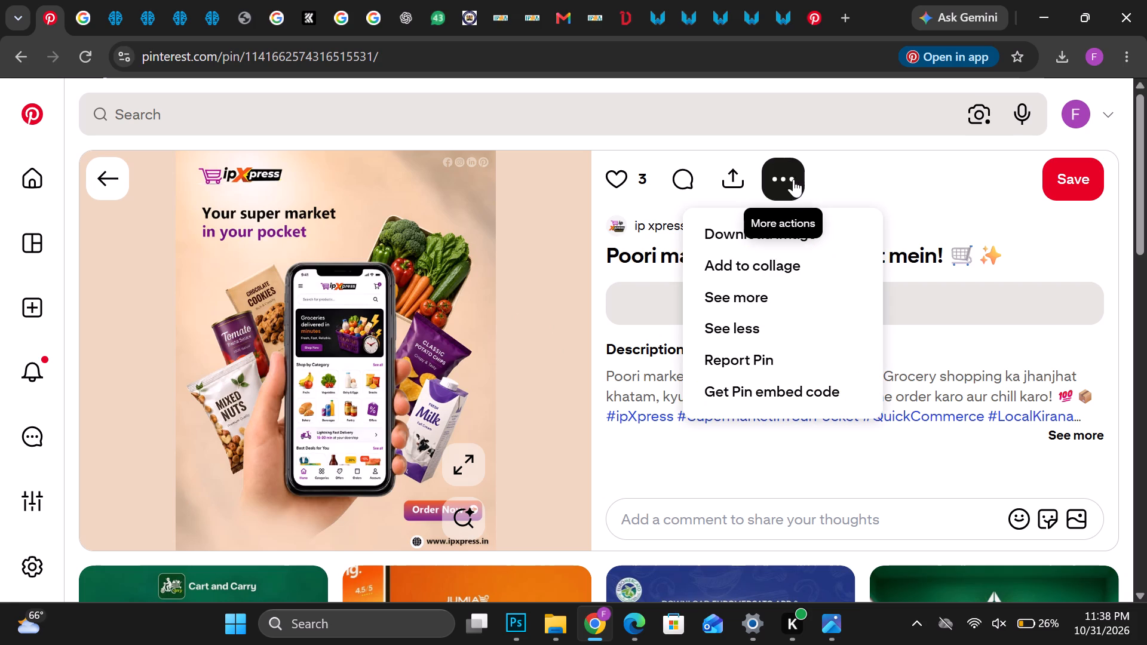
{"action": "left_click", "coordinate": [769, 240]}
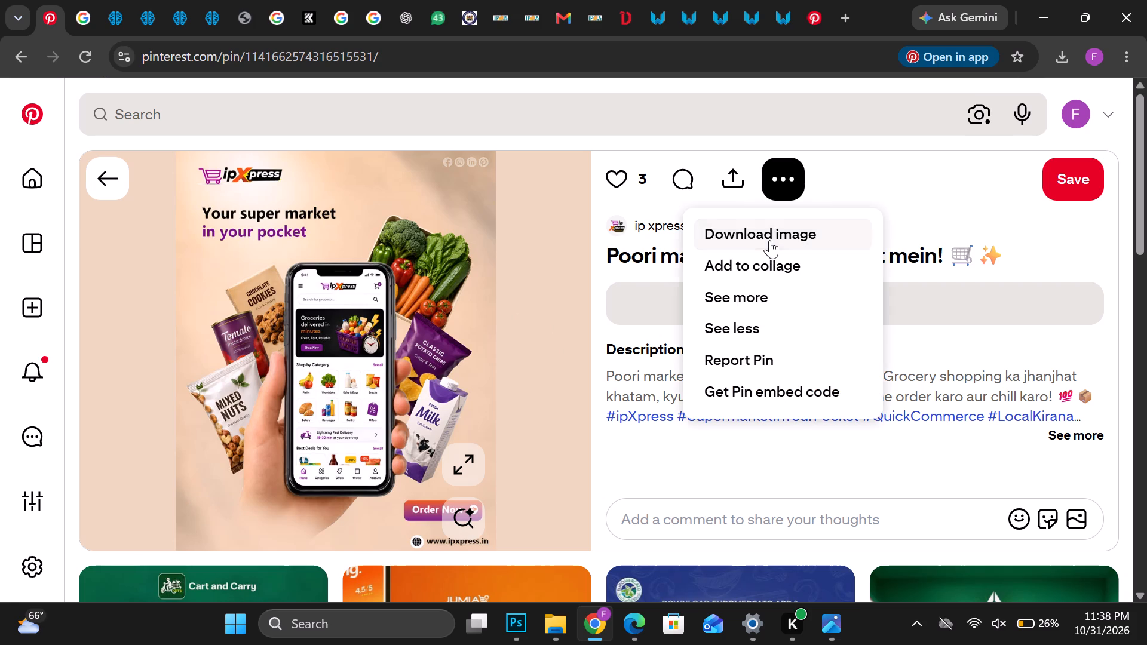
{"action": "scroll", "coordinate": [651, 429], "scroll_direction": "down", "scroll_amount": 3}
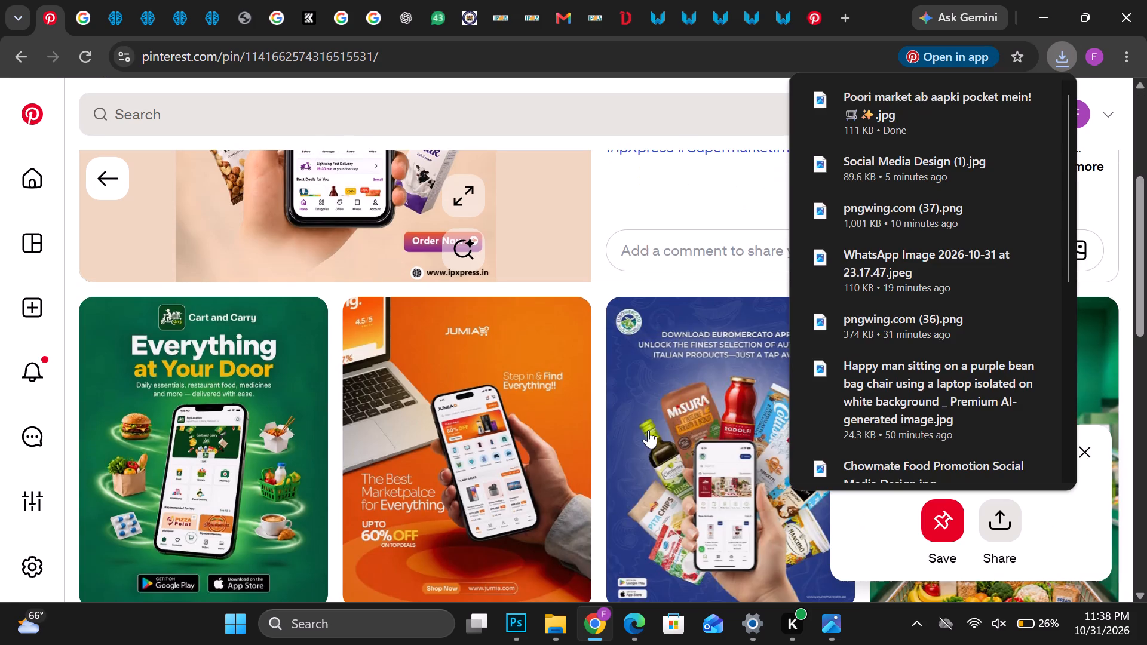
Return to Photoshop and place the downloaded "Poori market ab aapki pocket mein!" image from the Downloads folder into Untitled-1.
{"action": "left_click", "coordinate": [1032, 10]}
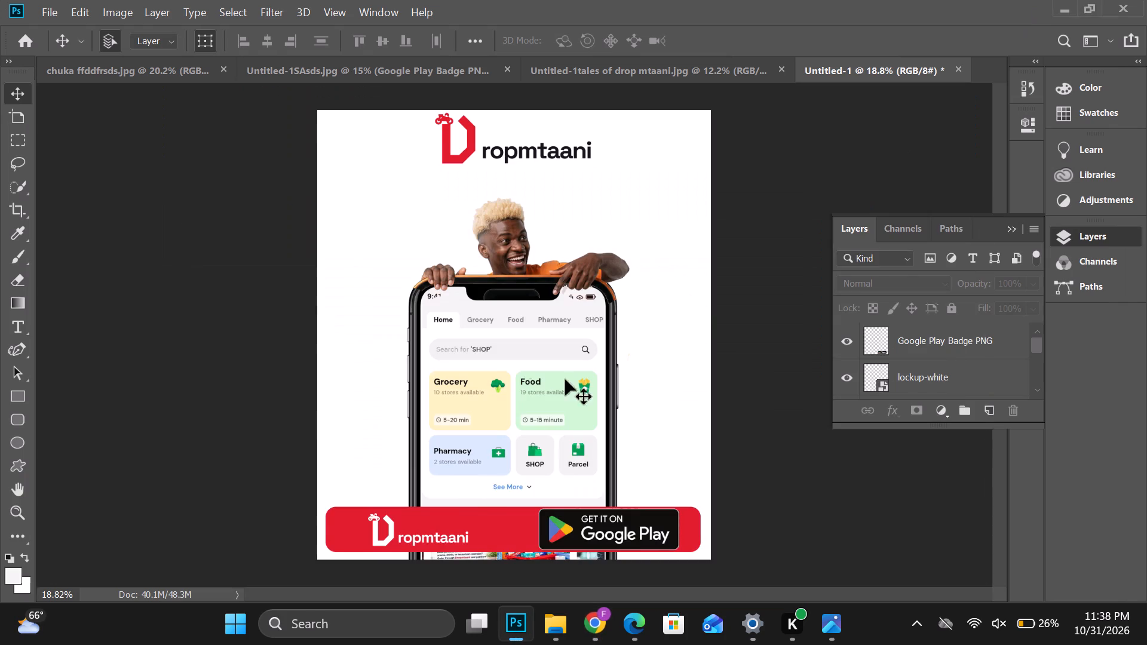
{"action": "left_click", "coordinate": [688, 453]}
{"action": "left_click", "coordinate": [484, 561]}
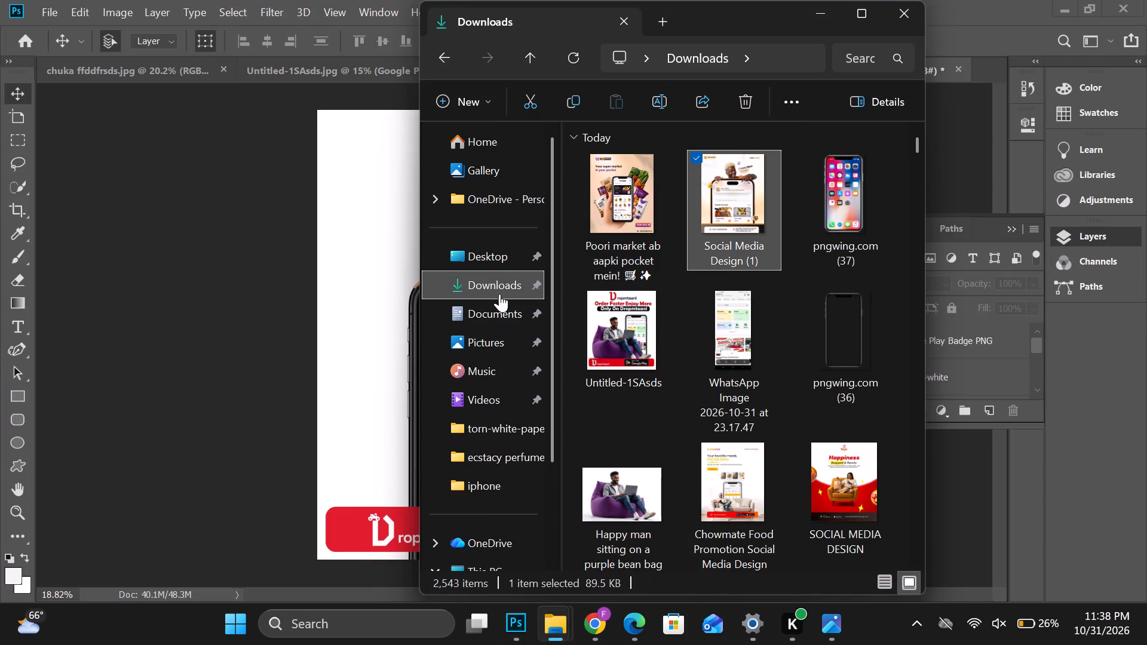
{"action": "left_click", "coordinate": [499, 294]}
{"action": "left_click", "coordinate": [602, 216]}
{"action": "left_click_drag", "start_coordinate": [614, 198], "coordinate": [370, 389]}
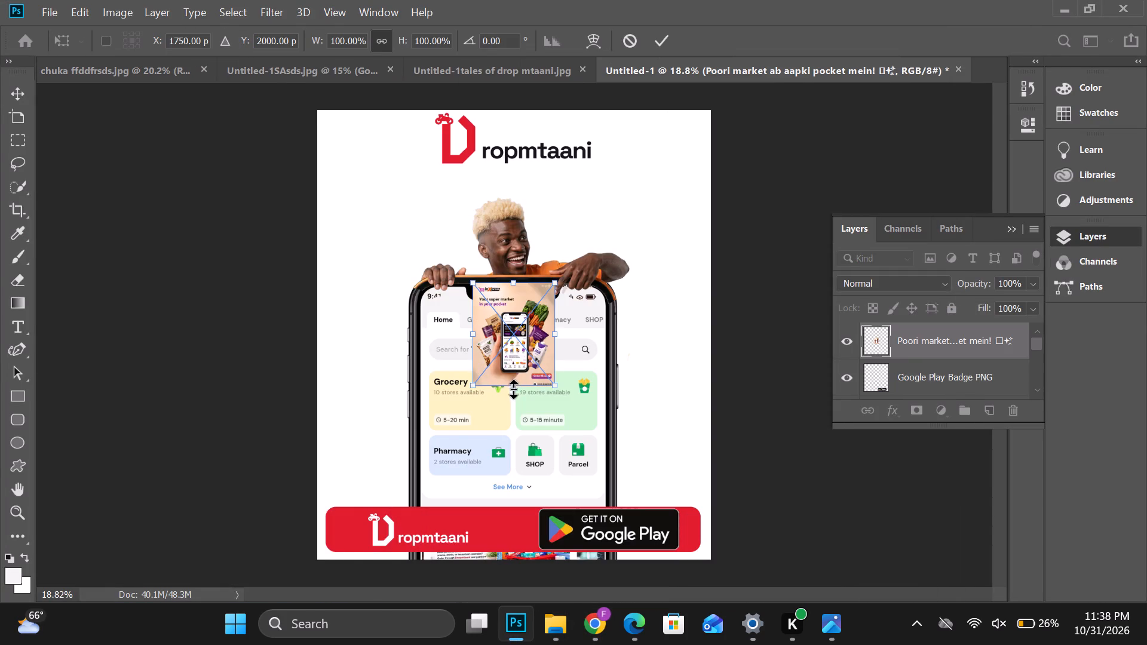
Scale the placed ipXpress poster to about 450%, centre it roughly horizontally below the Dropmtaani logo, and commit the transform.
{"action": "left_click_drag", "start_coordinate": [513, 389], "coordinate": [524, 553]}
{"action": "left_click_drag", "start_coordinate": [403, 413], "coordinate": [364, 419]}
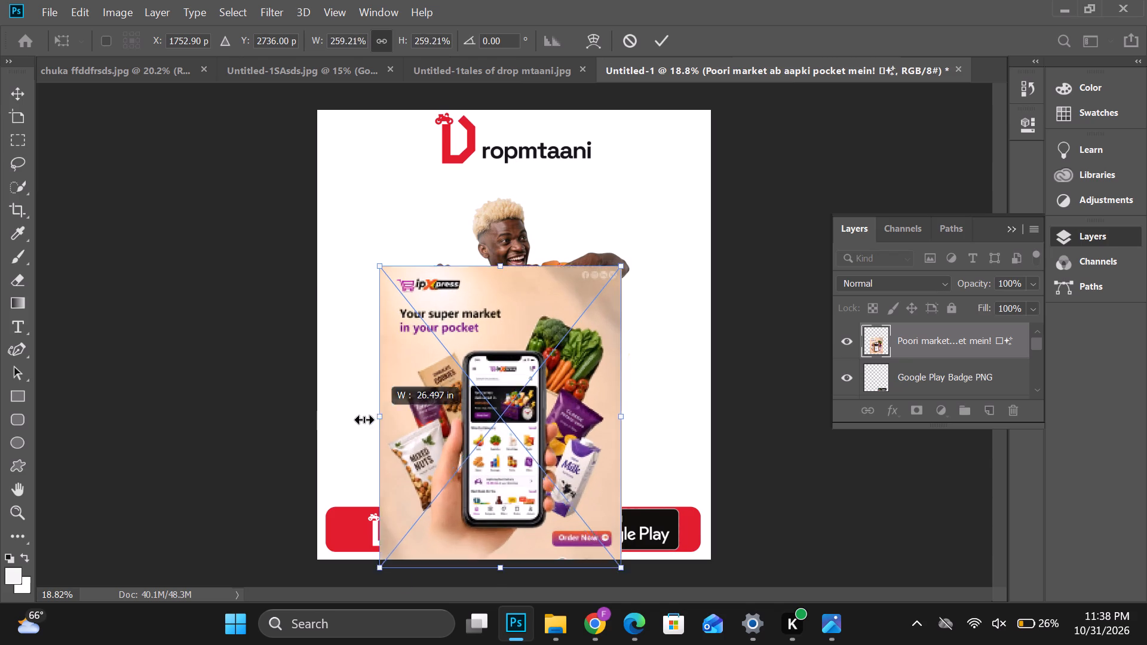
{"action": "left_click_drag", "start_coordinate": [364, 419], "coordinate": [359, 420]}
{"action": "left_click_drag", "start_coordinate": [625, 421], "coordinate": [667, 421]}
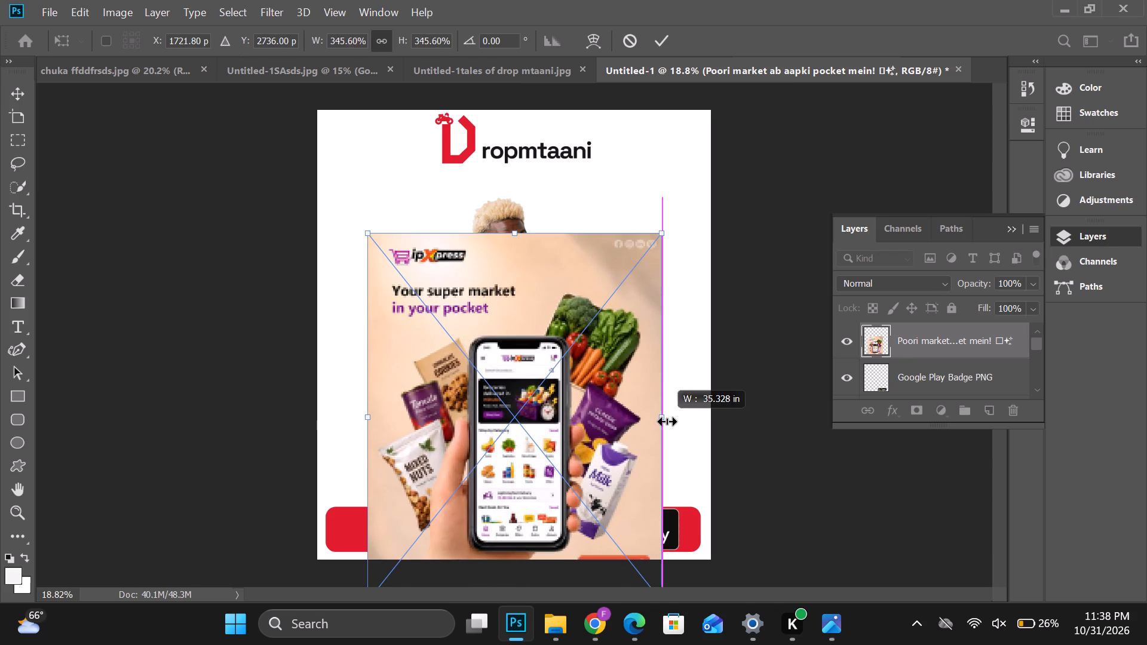
{"action": "left_click_drag", "start_coordinate": [667, 421], "coordinate": [673, 420]}
{"action": "left_click_drag", "start_coordinate": [364, 423], "coordinate": [286, 426]}
{"action": "left_click_drag", "start_coordinate": [510, 408], "coordinate": [547, 406]}
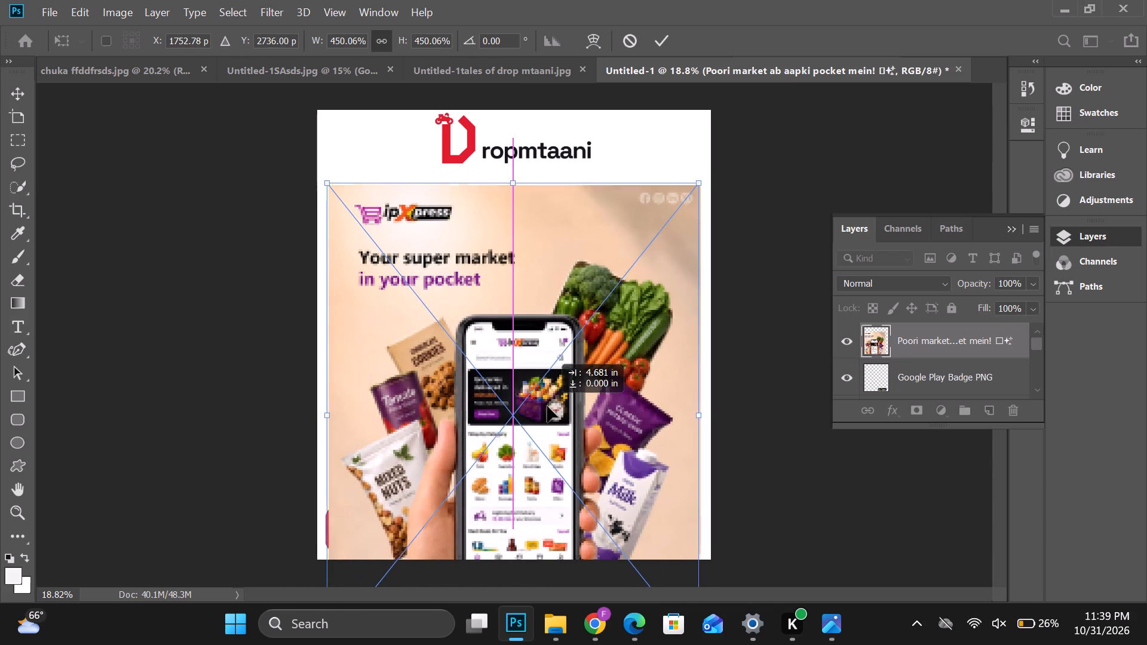
{"action": "left_click_drag", "start_coordinate": [547, 406], "coordinate": [547, 401]}
{"action": "left_click", "coordinate": [663, 42]}
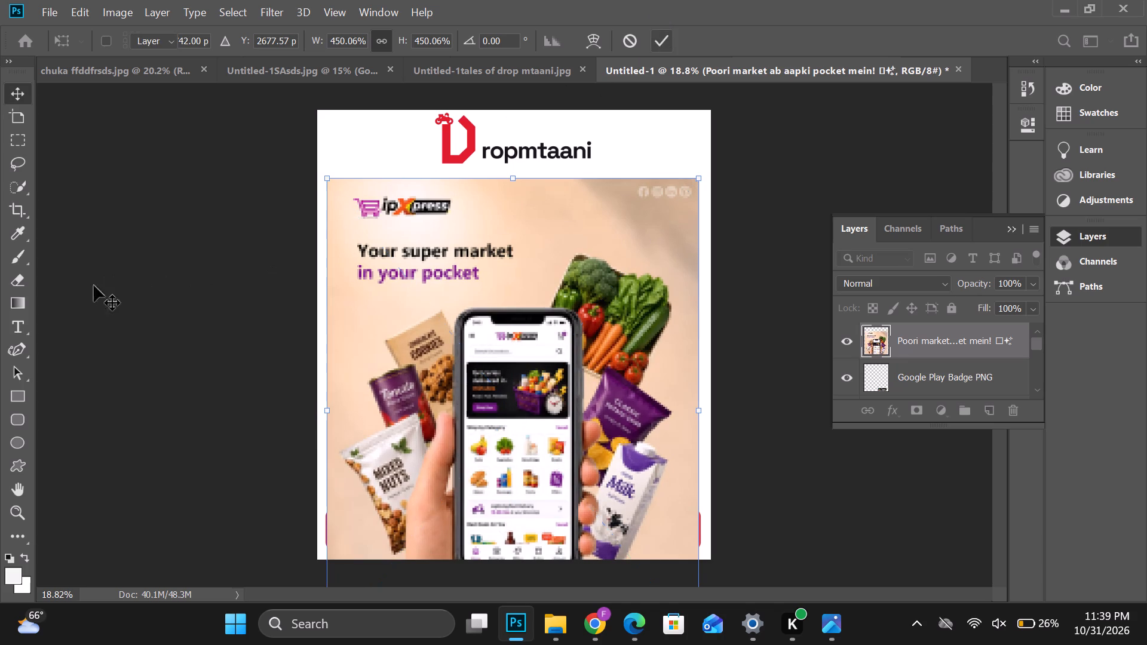
Rasterize the ipXpress poster layer and remove its peach background around the groceries with the Magic Eraser.
{"action": "left_click", "coordinate": [16, 529]}
{"action": "left_click", "coordinate": [350, 322]}
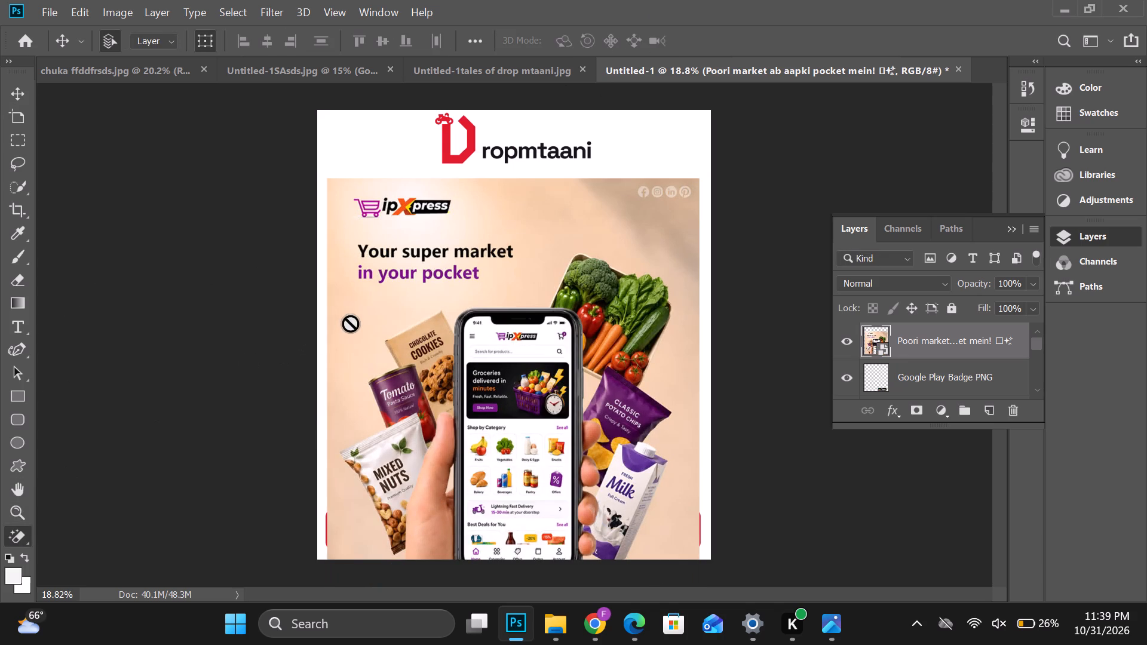
{"action": "left_click", "coordinate": [551, 254]}
{"action": "left_click", "coordinate": [553, 222]}
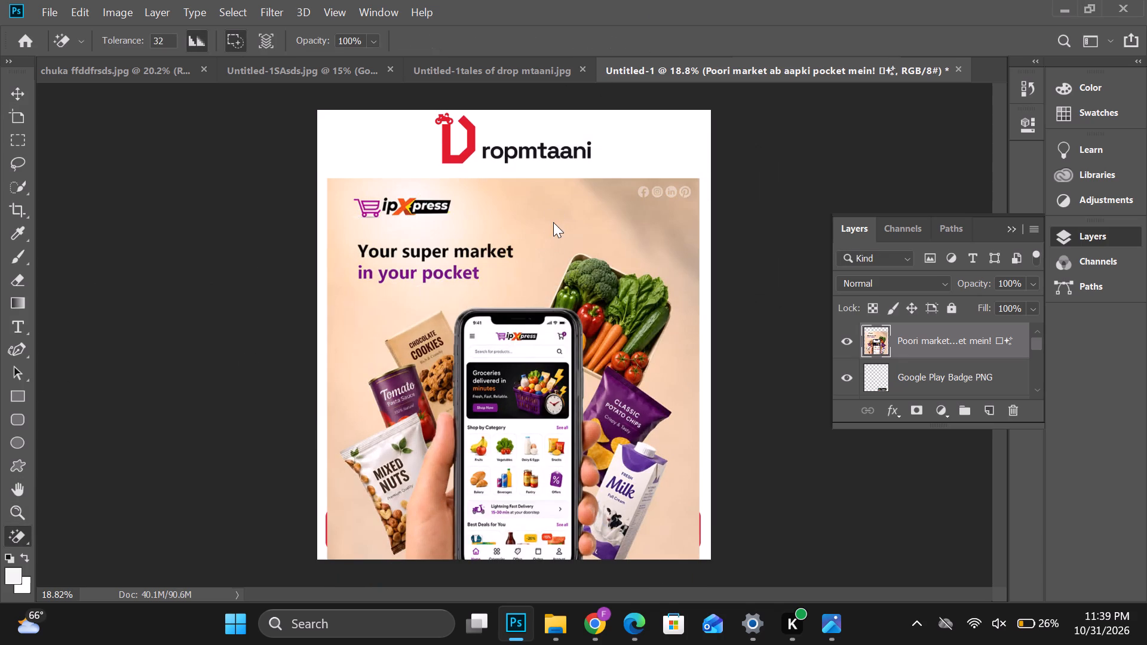
{"action": "left_click", "coordinate": [675, 223]}
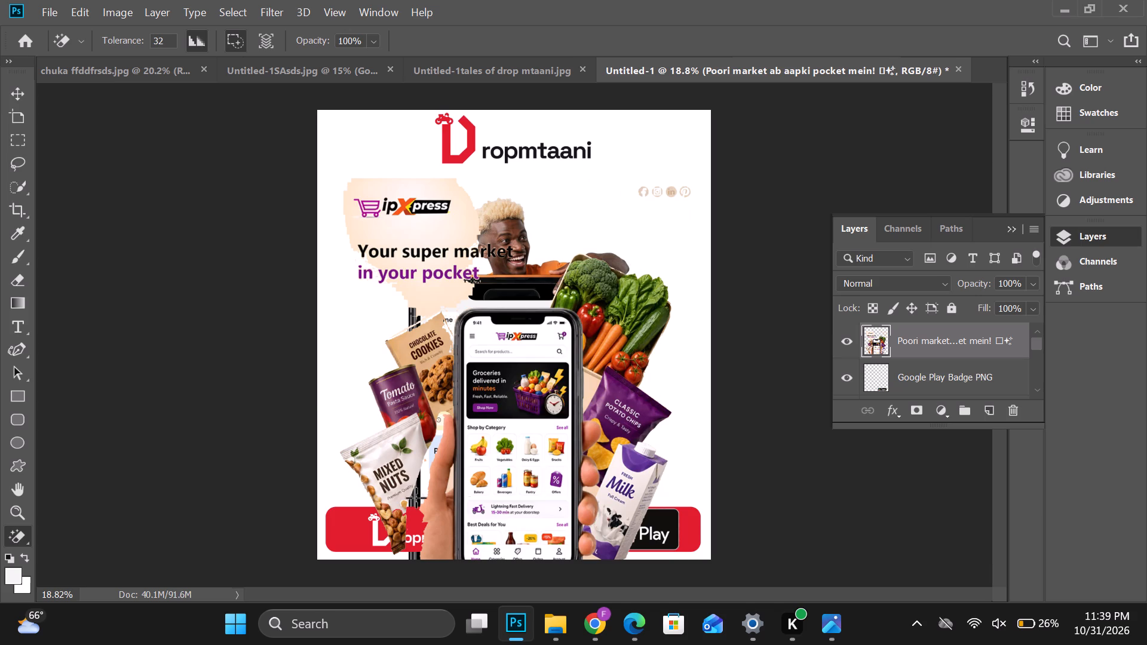
Erase the leftover peach patch, ipXpress logo, headline text and social icons from the grocery layer with the Eraser brush.
{"action": "left_click", "coordinate": [16, 285]}
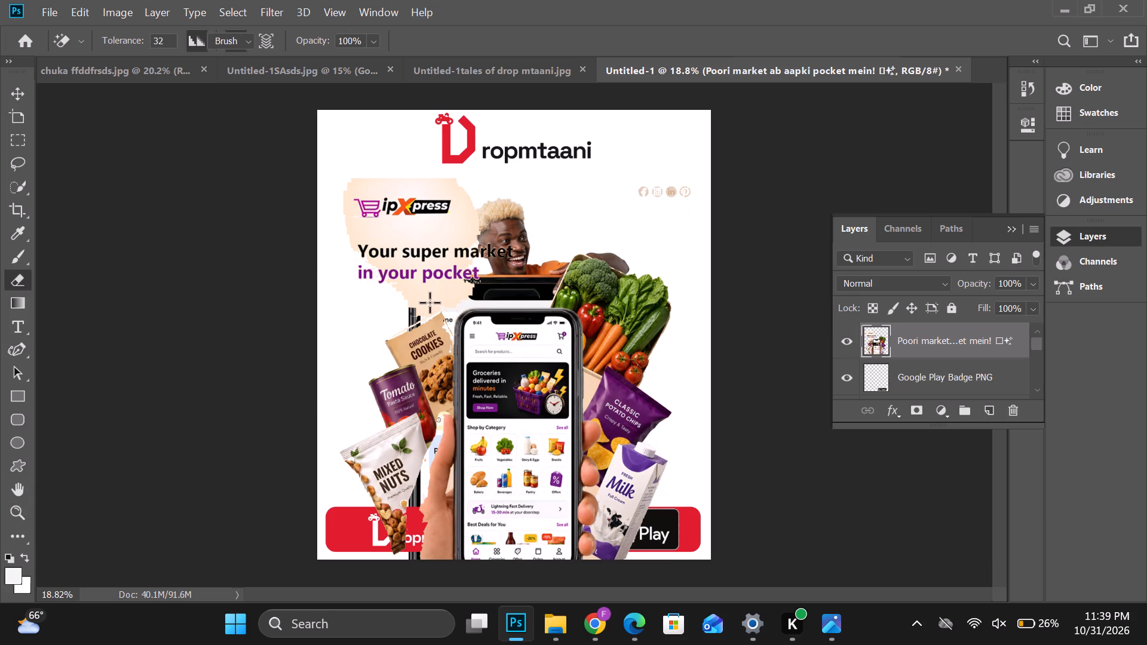
{"action": "left_click_drag", "start_coordinate": [459, 268], "coordinate": [465, 271]}
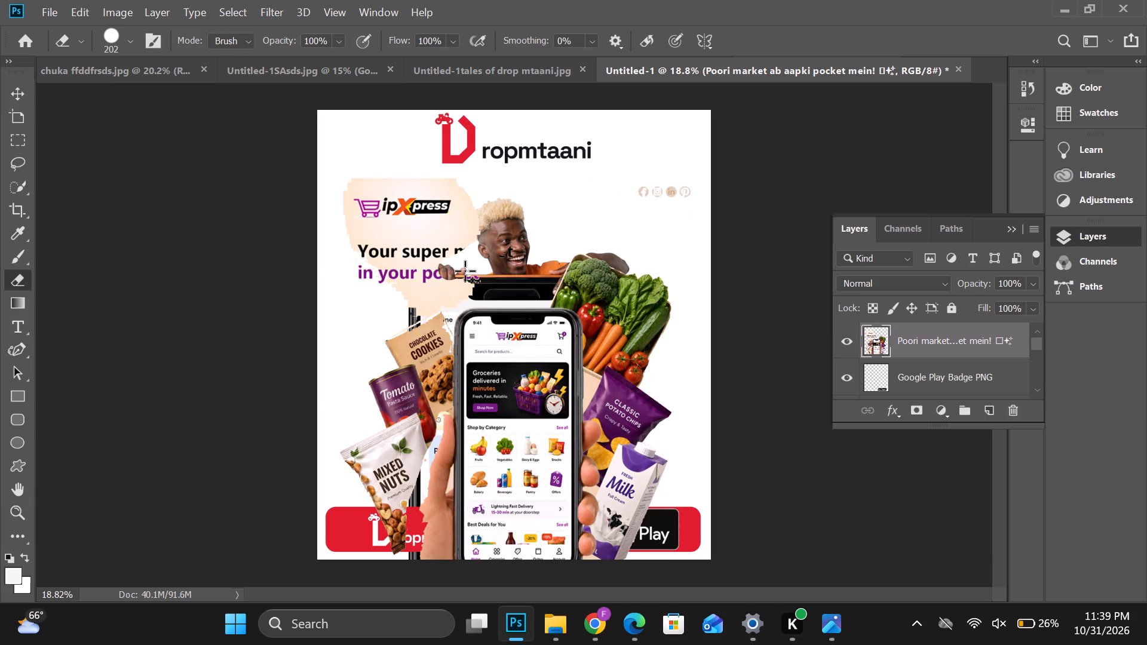
{"action": "left_click_drag", "start_coordinate": [465, 271], "coordinate": [391, 310]}
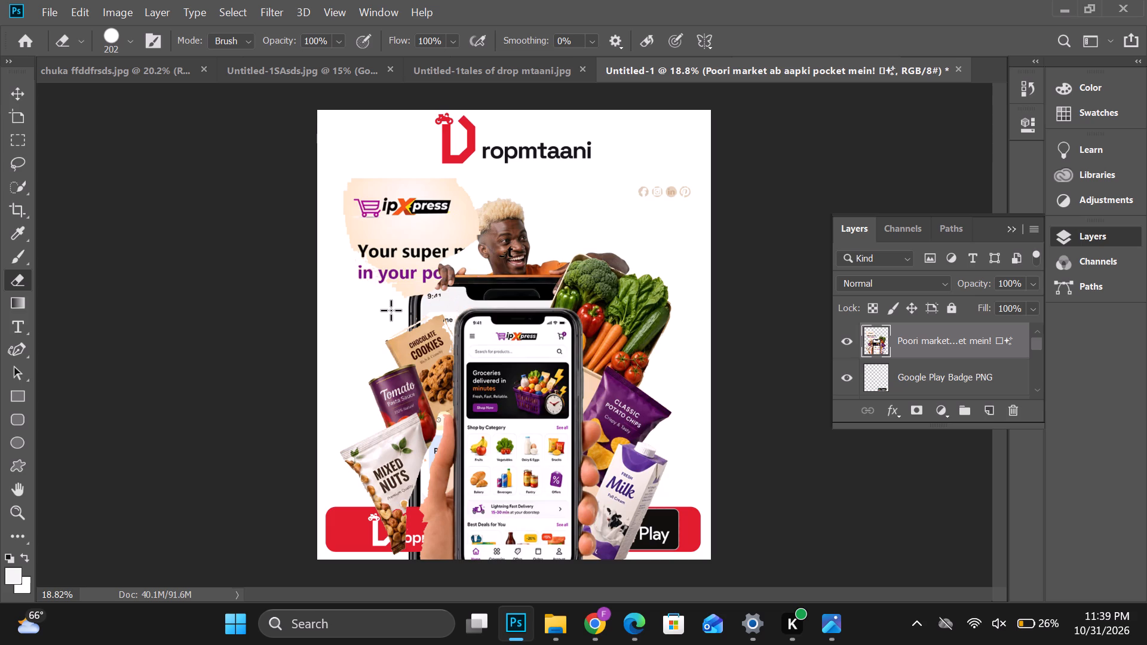
{"action": "left_click_drag", "start_coordinate": [391, 310], "coordinate": [373, 263]}
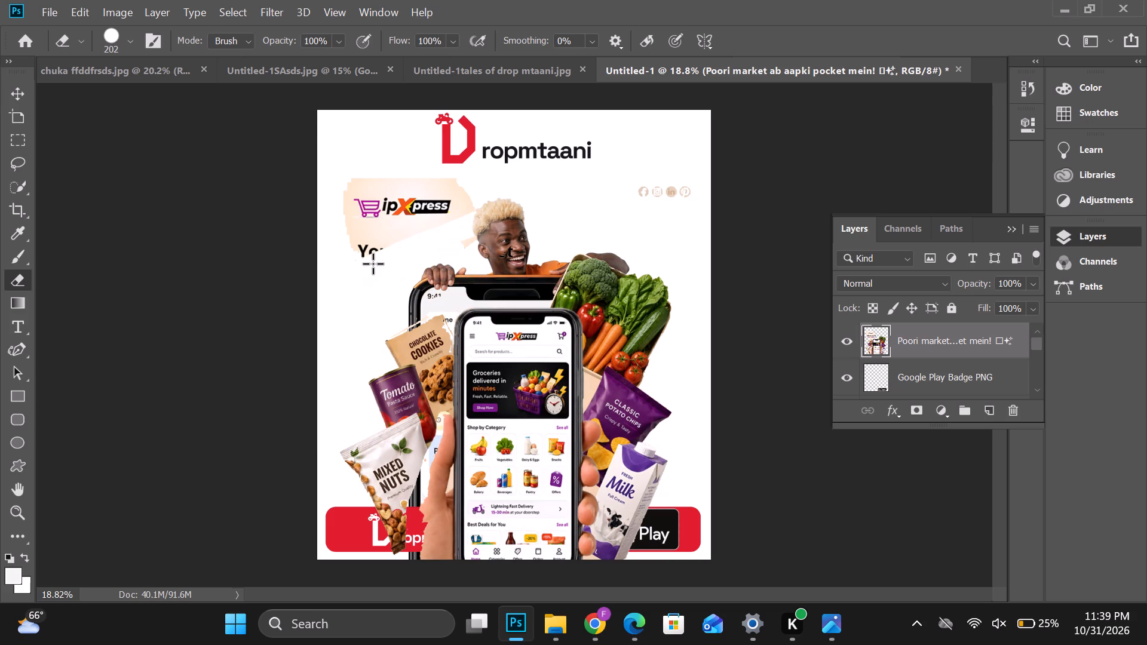
{"action": "left_click_drag", "start_coordinate": [373, 263], "coordinate": [416, 187]}
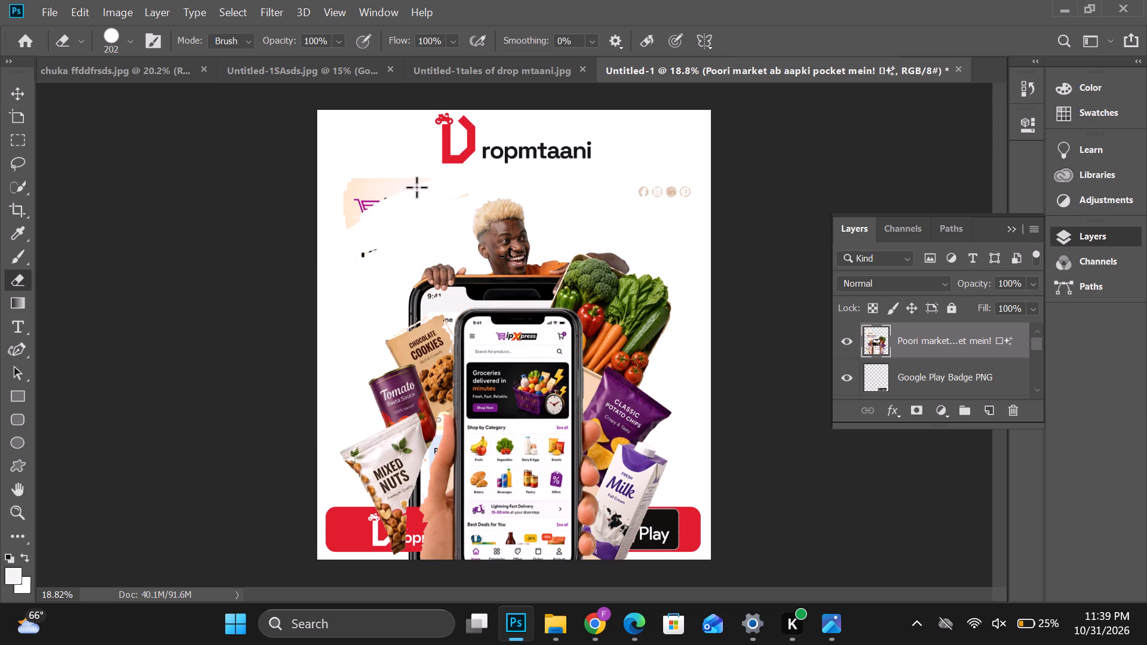
{"action": "left_click_drag", "start_coordinate": [416, 187], "coordinate": [345, 256]}
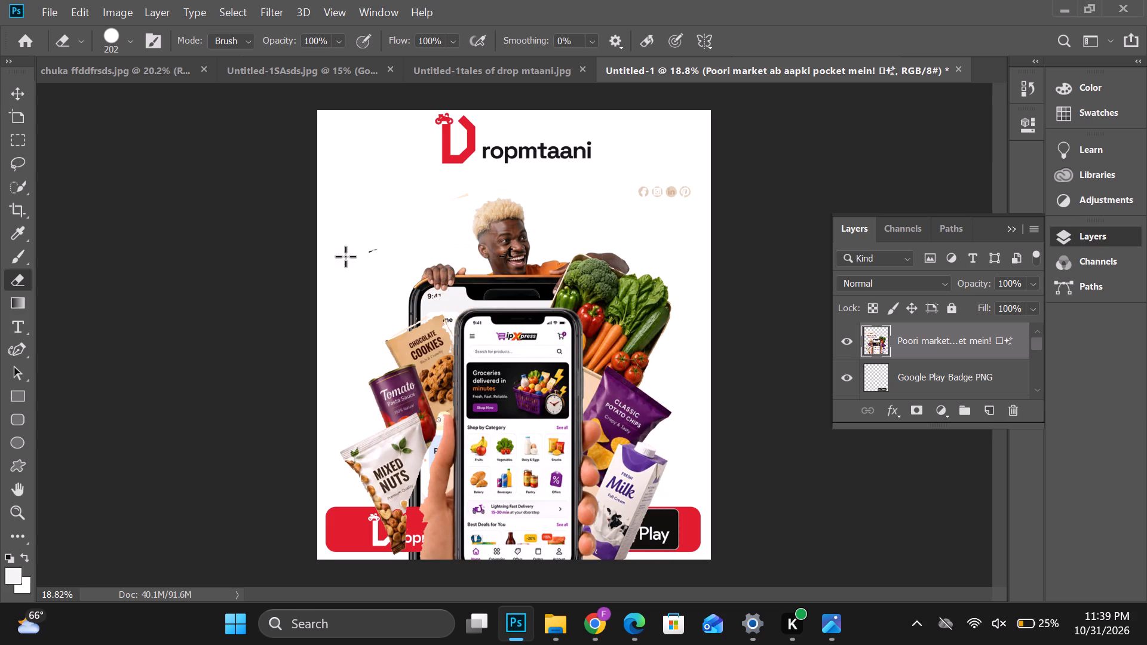
{"action": "left_click_drag", "start_coordinate": [345, 256], "coordinate": [690, 193]}
Move the grocery layer down the layer stack, behind the footer elements, man and phone mockup and just above lockup-red, and deselect it.
{"action": "left_click", "coordinate": [29, 91]}
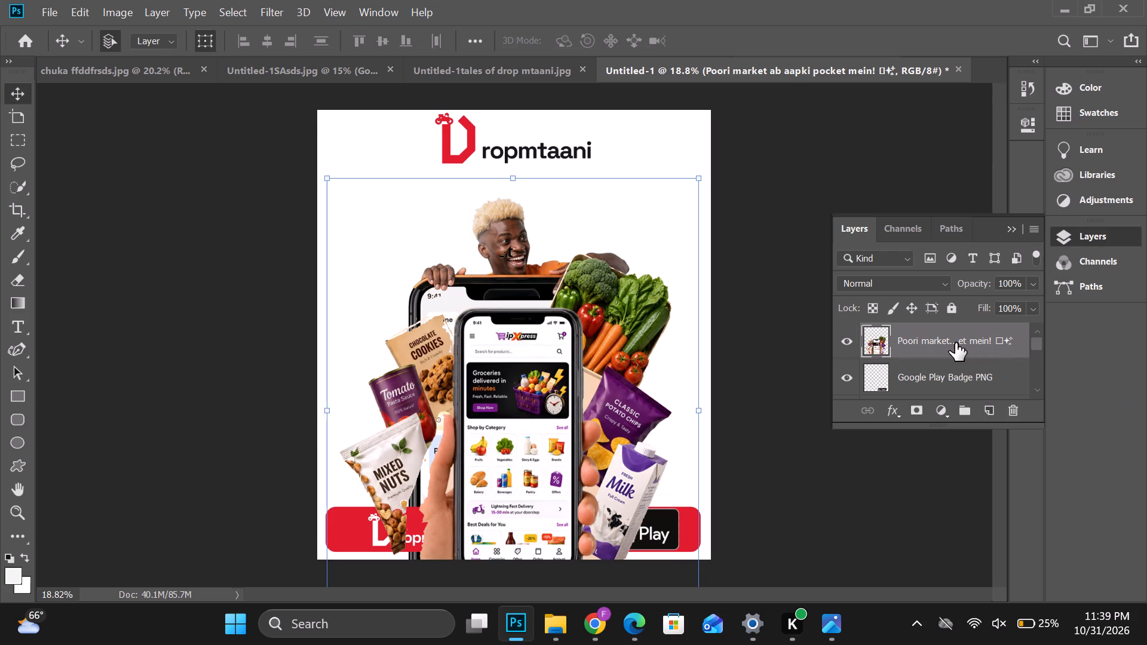
{"action": "left_click_drag", "start_coordinate": [954, 344], "coordinate": [958, 407]}
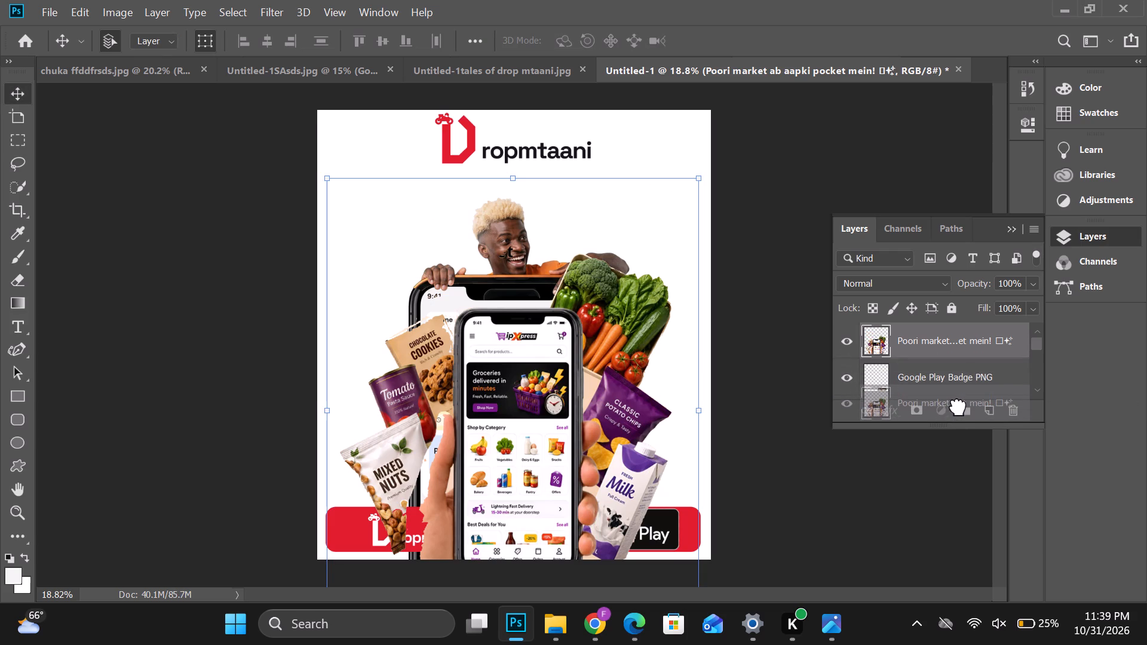
{"action": "left_click_drag", "start_coordinate": [958, 407], "coordinate": [960, 374]}
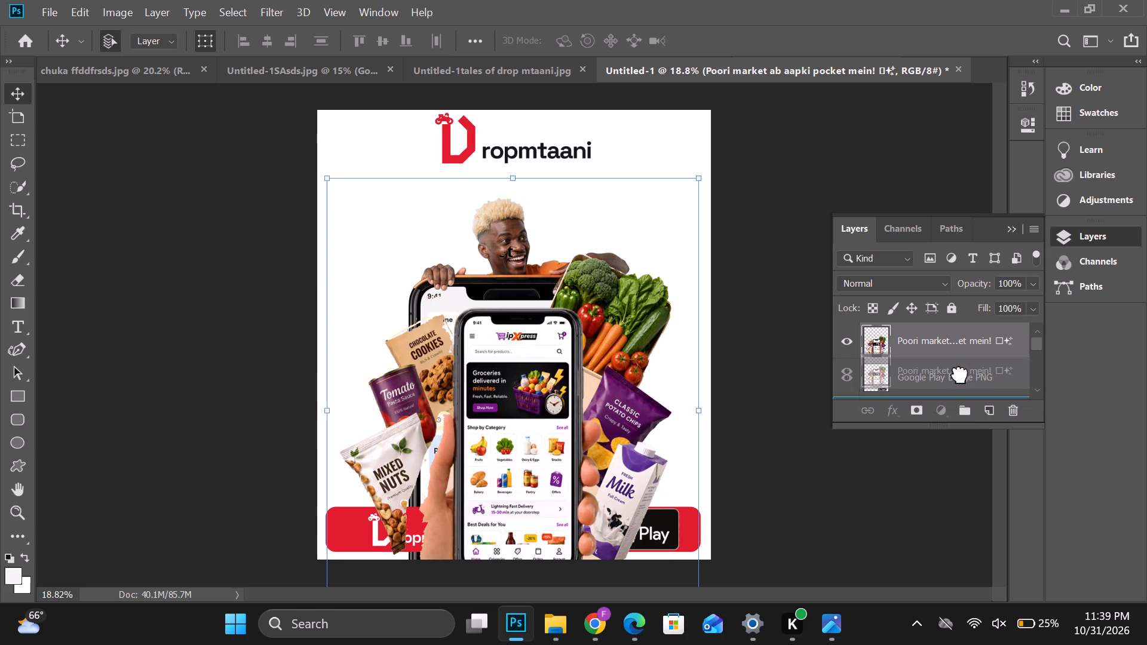
{"action": "left_click_drag", "start_coordinate": [960, 374], "coordinate": [964, 402]}
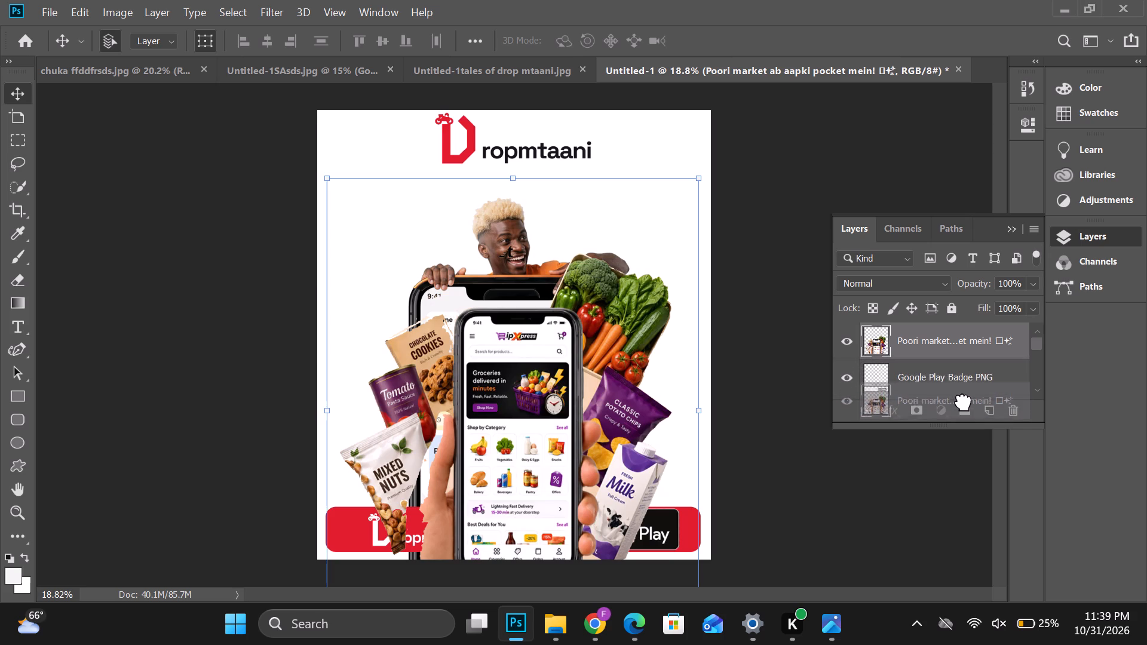
{"action": "left_click_drag", "start_coordinate": [964, 402], "coordinate": [961, 385]}
{"action": "scroll", "coordinate": [962, 384], "scroll_direction": "down", "scroll_amount": 1}
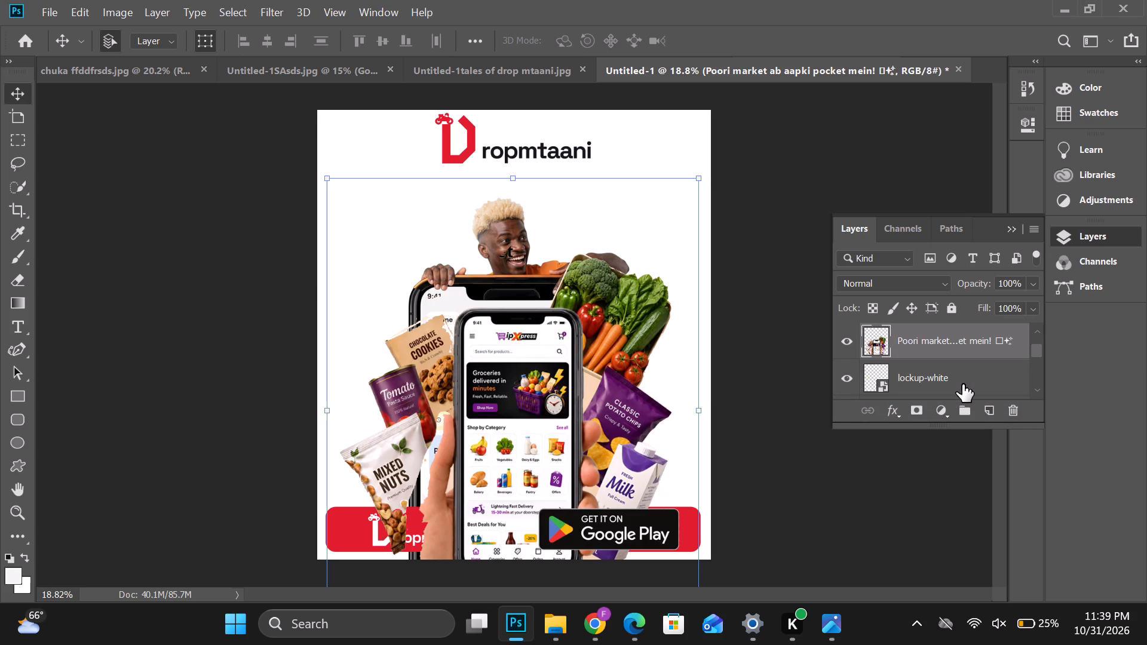
{"action": "left_click_drag", "start_coordinate": [947, 343], "coordinate": [946, 398]}
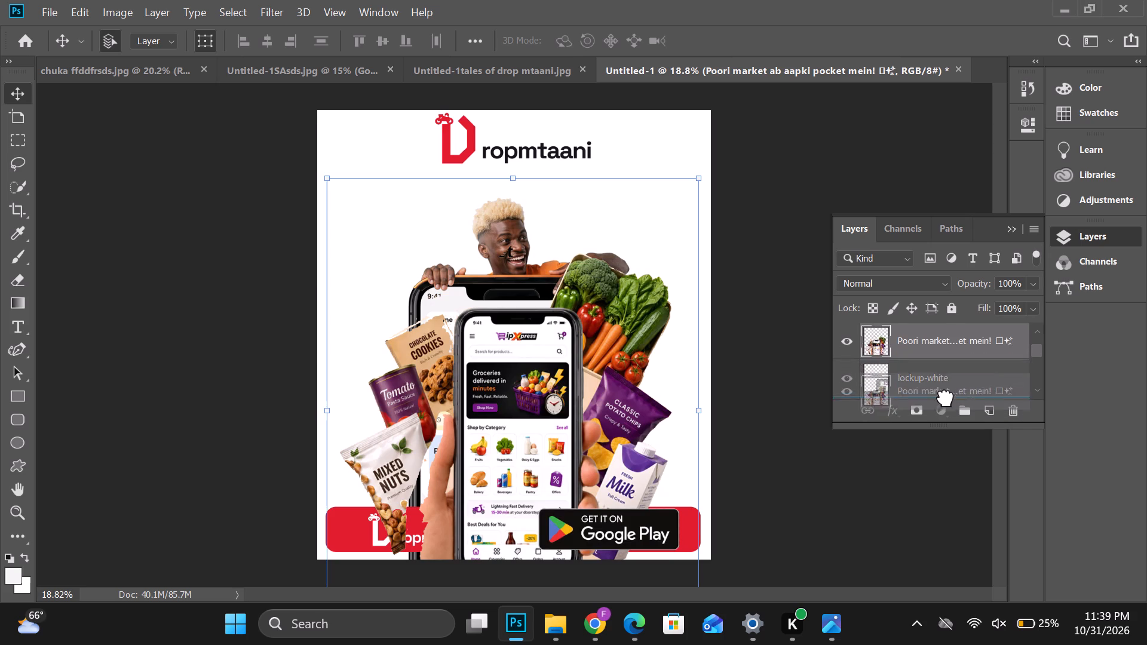
{"action": "left_click_drag", "start_coordinate": [946, 398], "coordinate": [937, 367]}
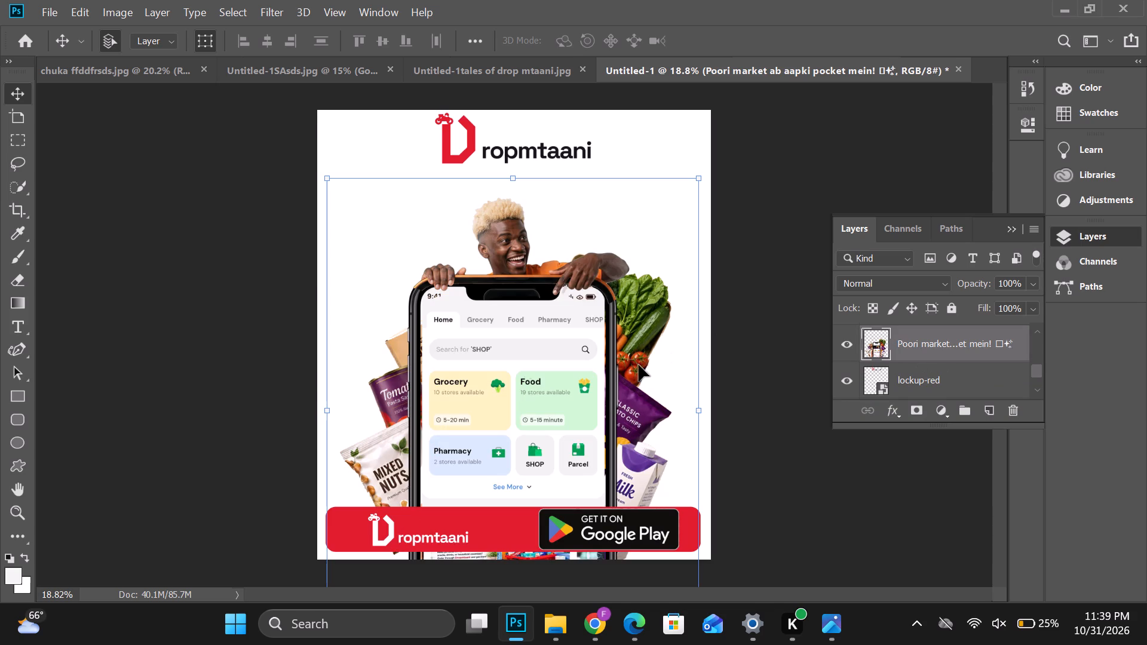
{"action": "left_click", "coordinate": [355, 156]}
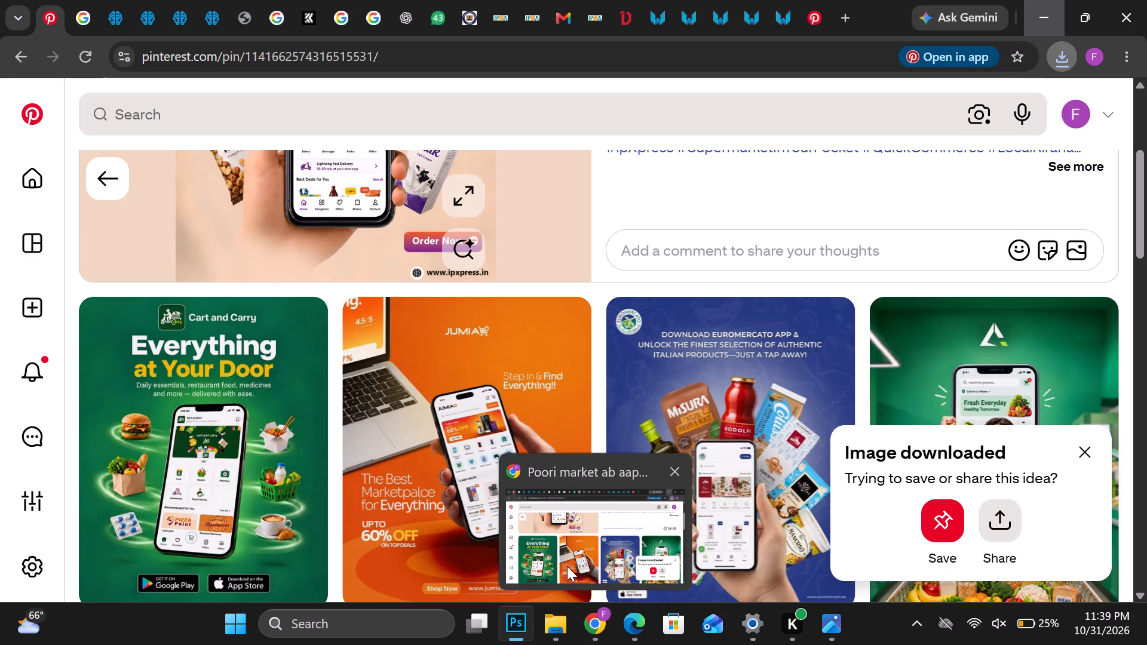
Switch to Chrome and go back to the NOL FOODS "Social Media Design" pin to examine the reference poster's layout.
{"action": "left_click", "coordinate": [567, 566]}
{"action": "scroll", "coordinate": [441, 316], "scroll_direction": "up", "scroll_amount": 4}
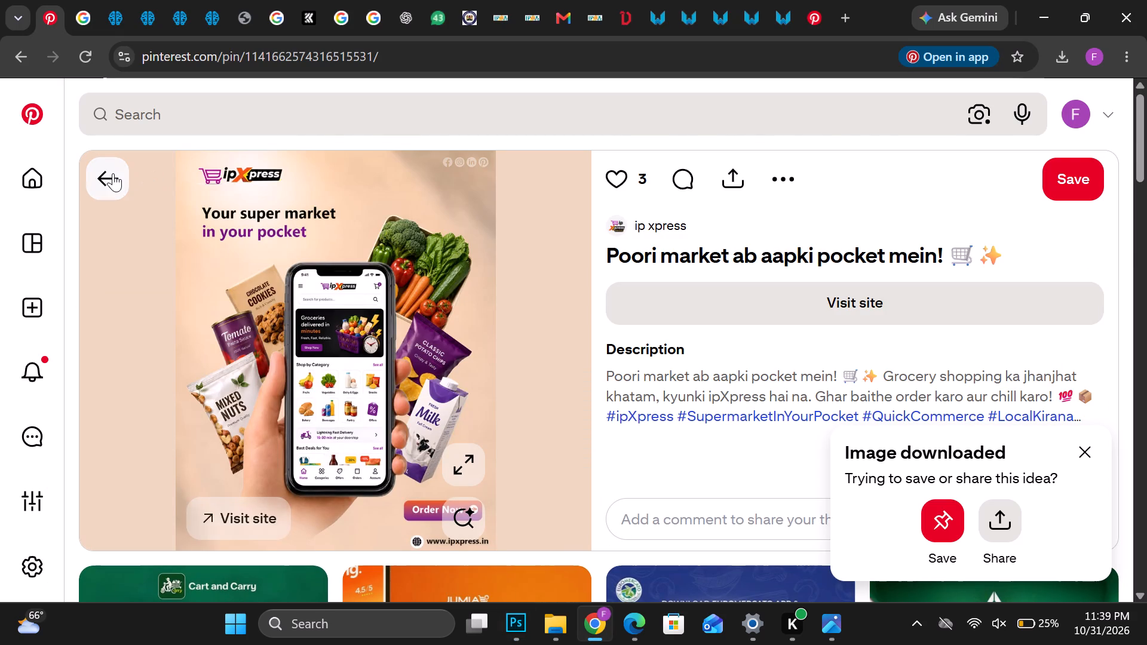
{"action": "left_click", "coordinate": [112, 173]}
{"action": "scroll", "coordinate": [369, 348], "scroll_direction": "up", "scroll_amount": 2}
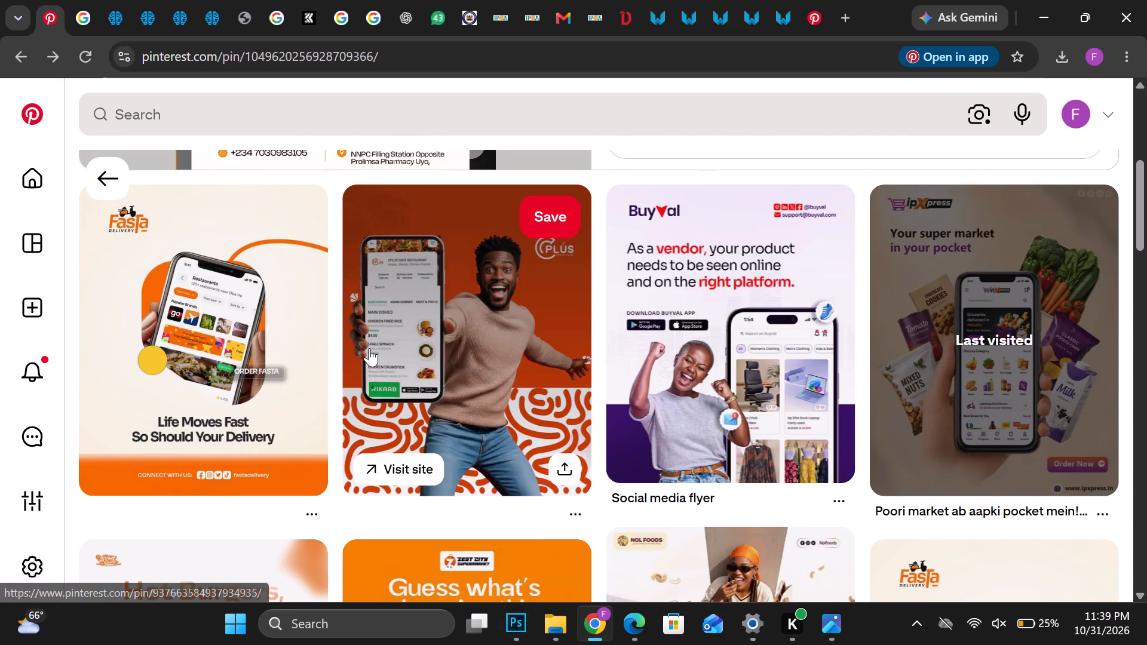
{"action": "scroll", "coordinate": [369, 348], "scroll_direction": "up", "scroll_amount": 2}
{"action": "scroll", "coordinate": [397, 299], "scroll_direction": "up", "scroll_amount": 3}
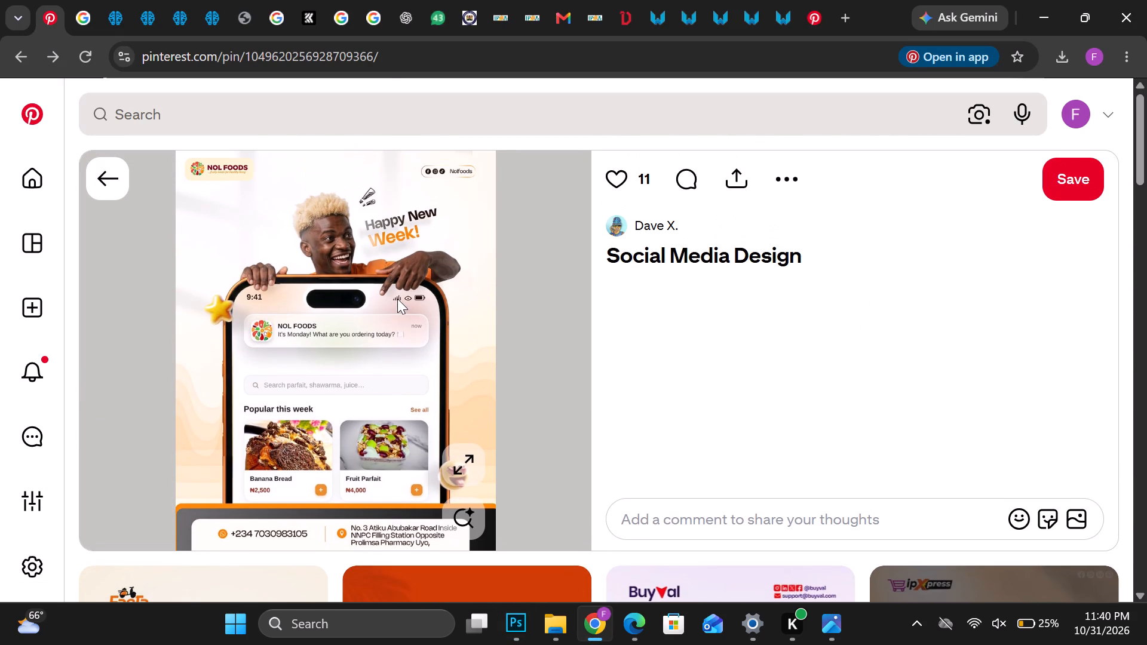
Switch to Photoshop and add a text layer reading "Order Today" between the top Dropmtaani logo and the man's head.
{"action": "left_click", "coordinate": [1047, 10]}
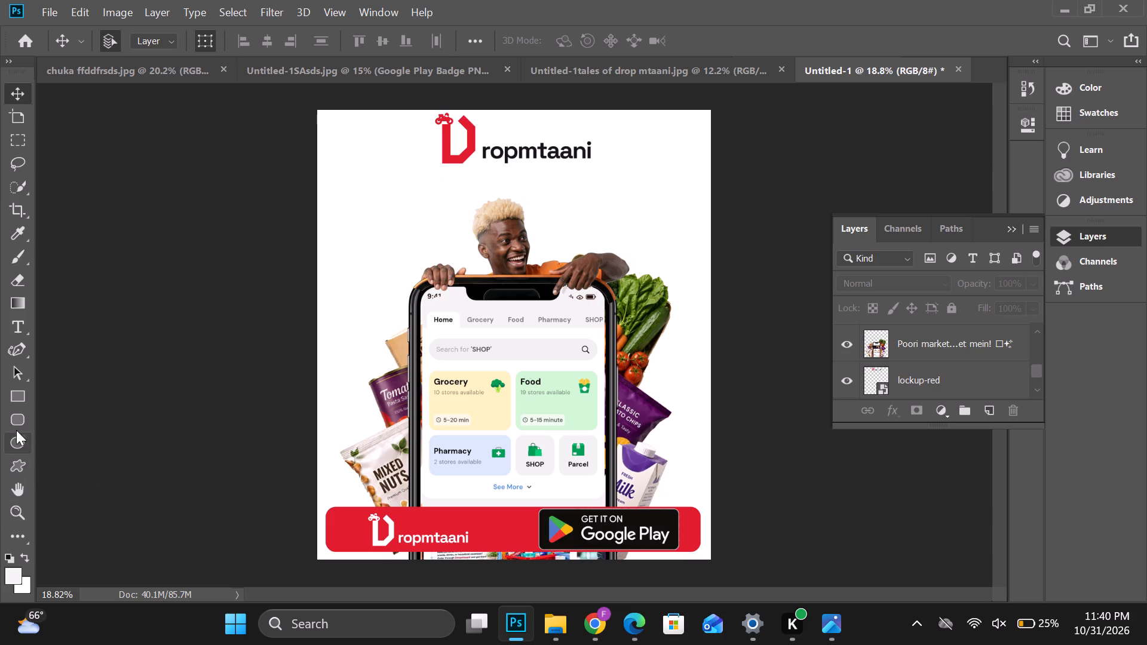
{"action": "left_click", "coordinate": [20, 330]}
{"action": "left_click", "coordinate": [415, 205]}
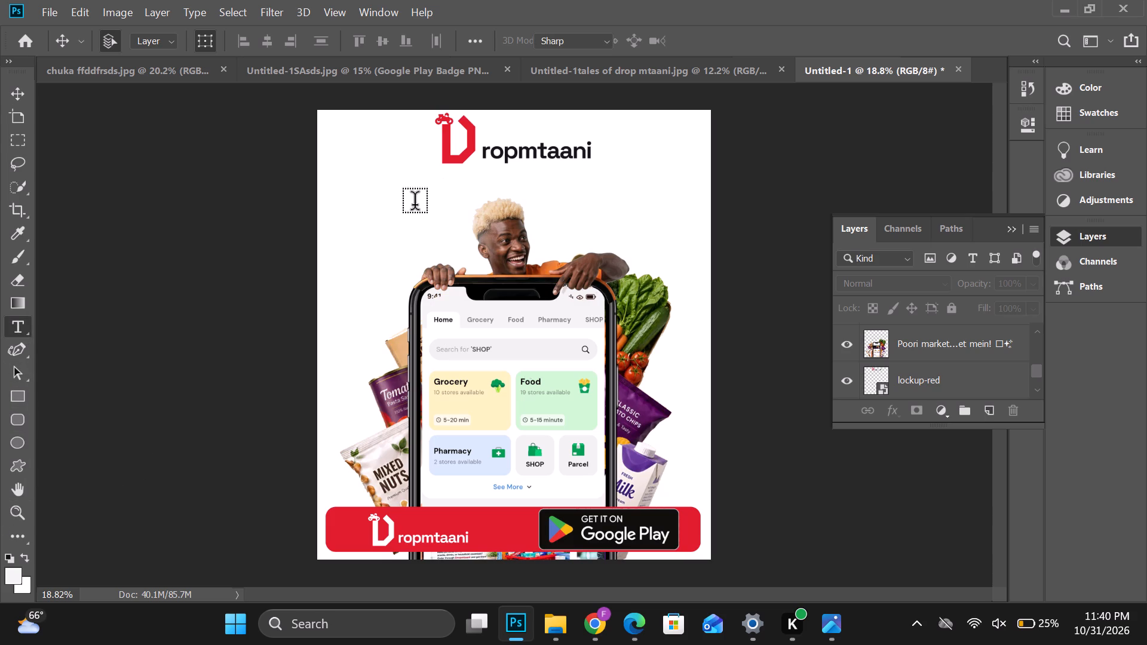
{"action": "key", "text": "o"}
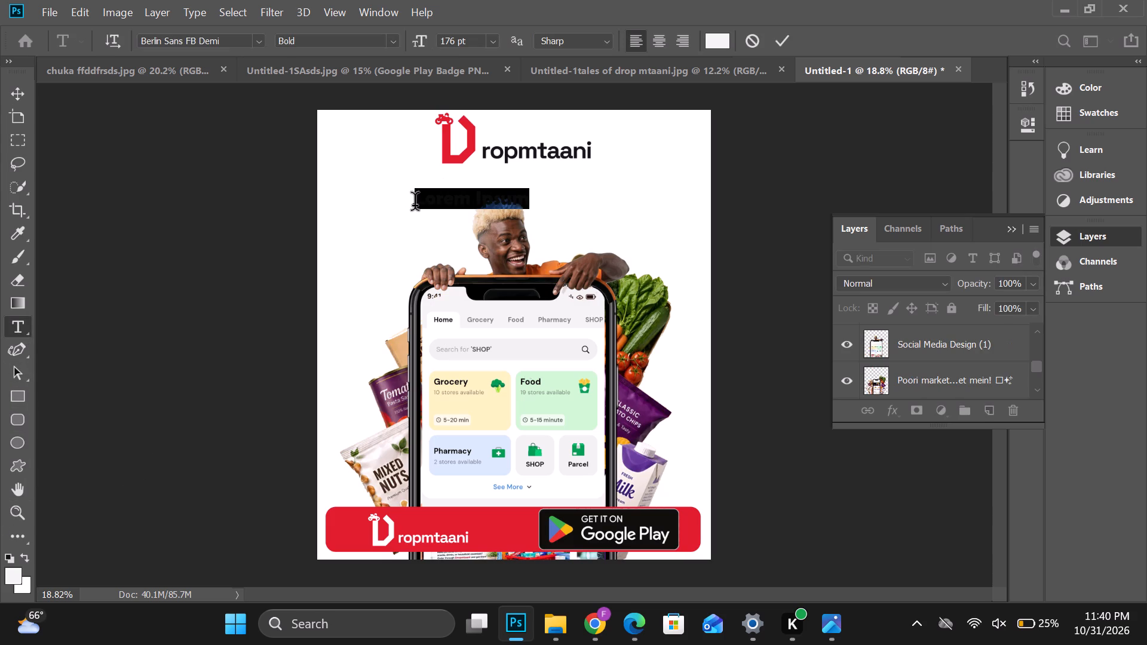
{"action": "key", "text": "BackSpace"}
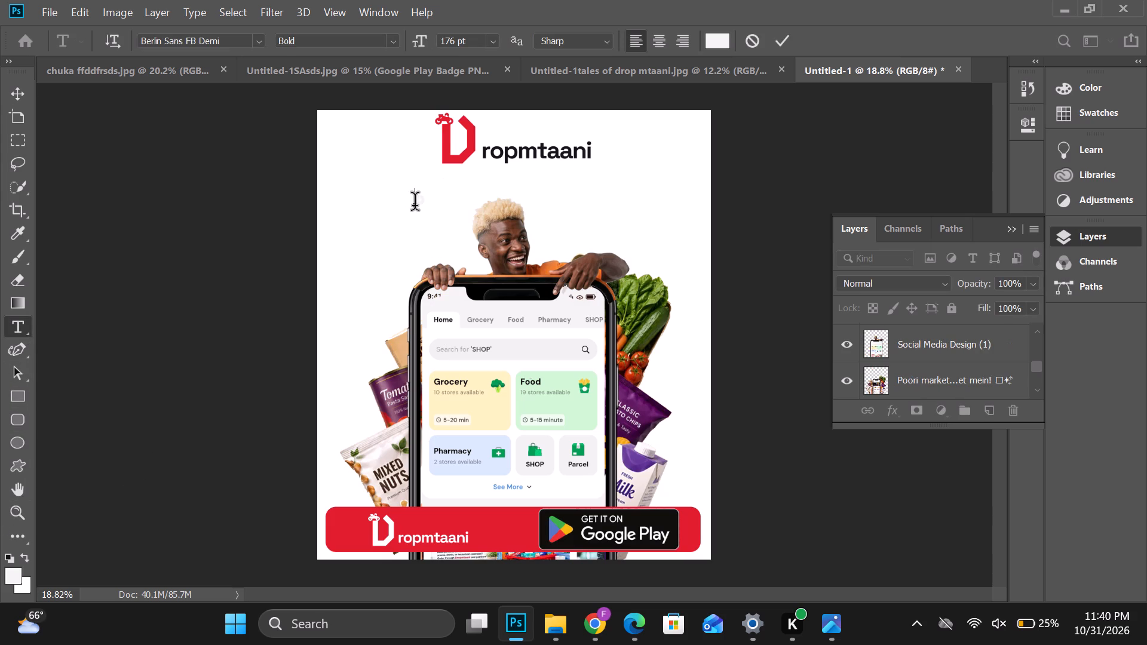
{"action": "key", "text": "o"}
{"action": "type", "text": "oday"}
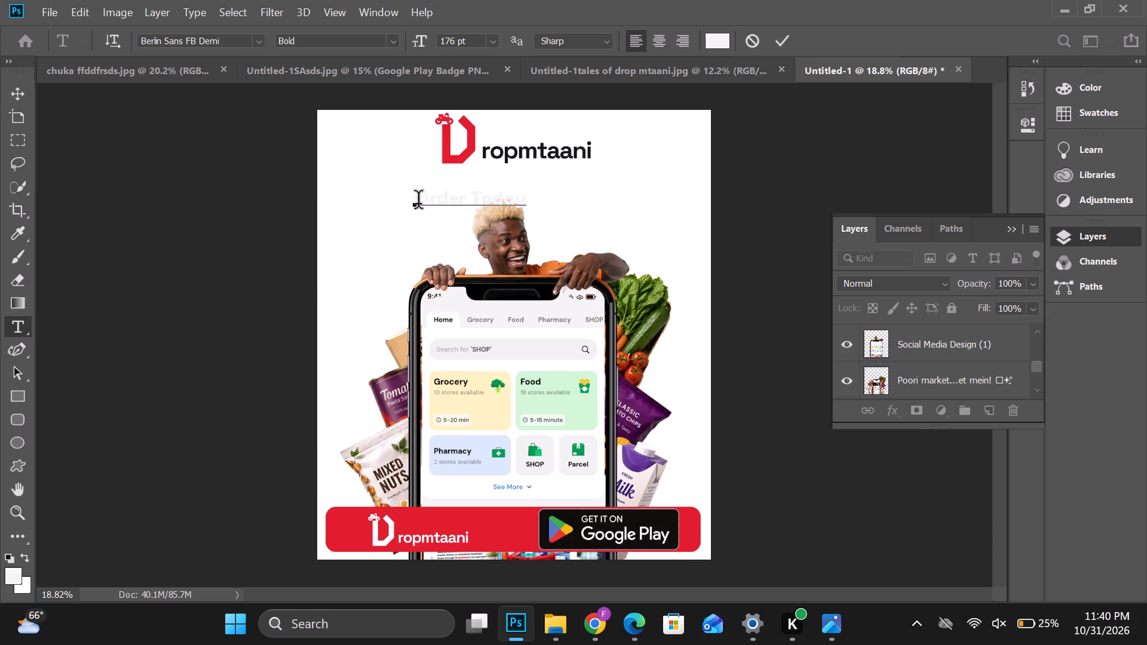
Enlarge the "Order Today" text to 359 pt and colour it the logo's red, e11d2e.
{"action": "left_click_drag", "start_coordinate": [526, 198], "coordinate": [352, 201]}
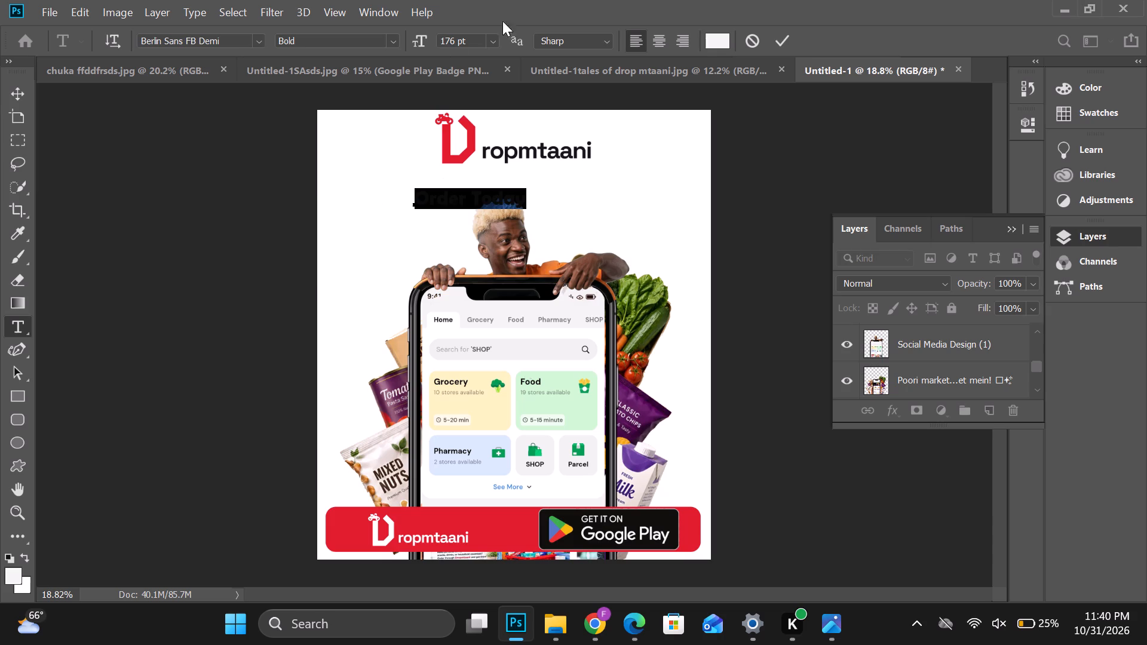
{"action": "left_click_drag", "start_coordinate": [416, 42], "coordinate": [531, 47]}
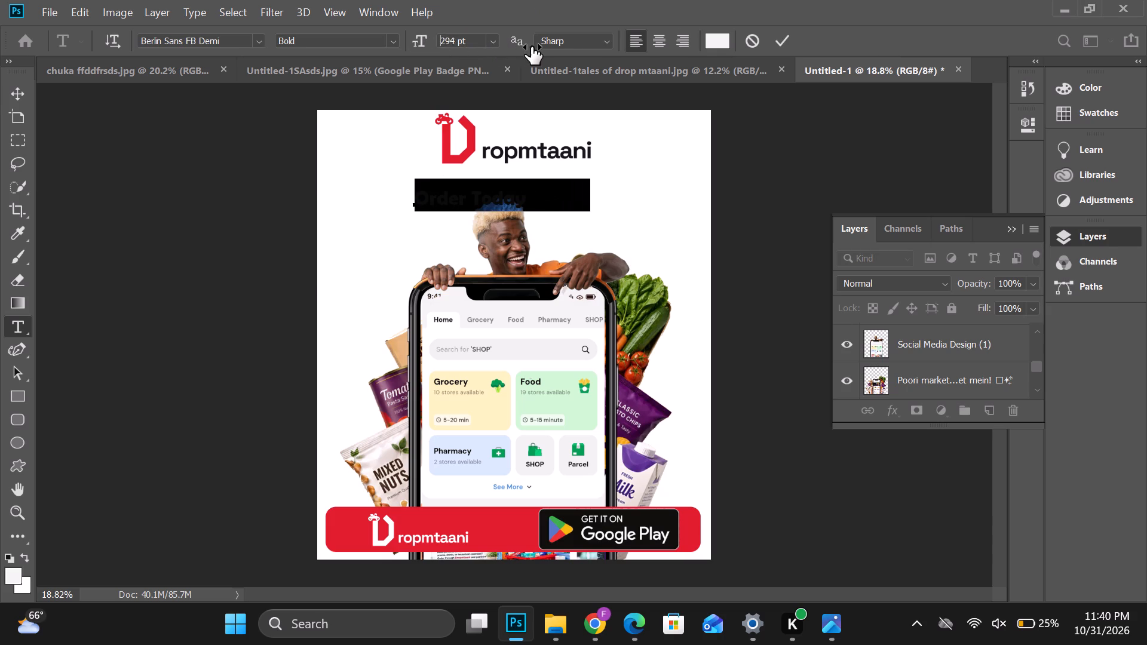
{"action": "left_click_drag", "start_coordinate": [531, 47], "coordinate": [580, 47]}
{"action": "left_click", "coordinate": [723, 42]}
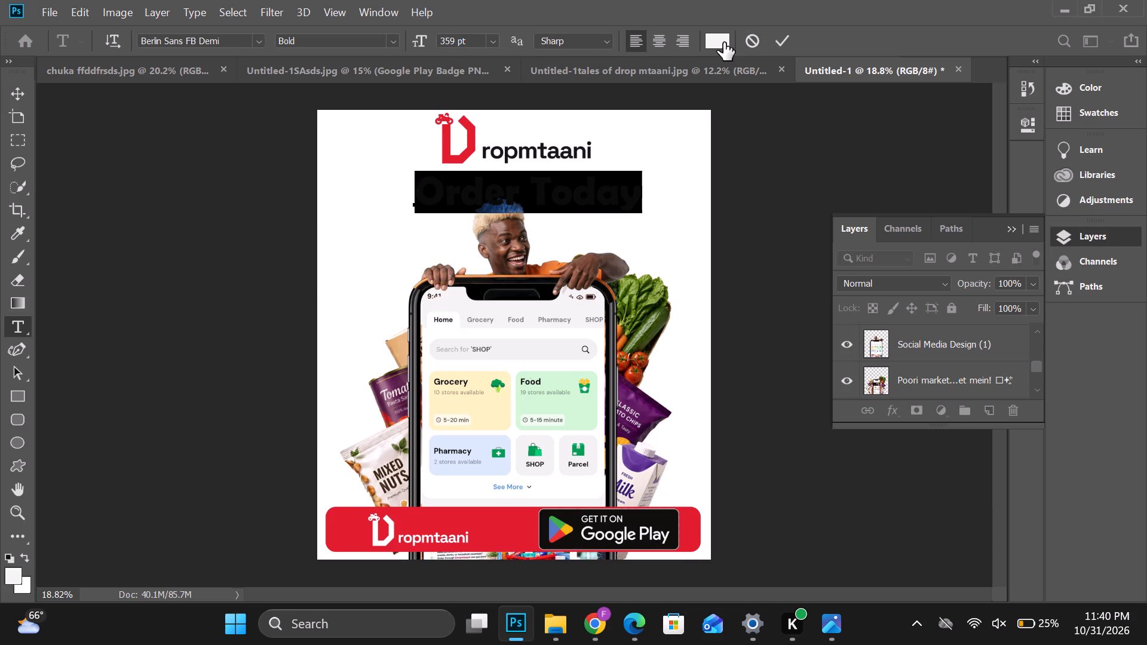
{"action": "left_click", "coordinate": [472, 139]}
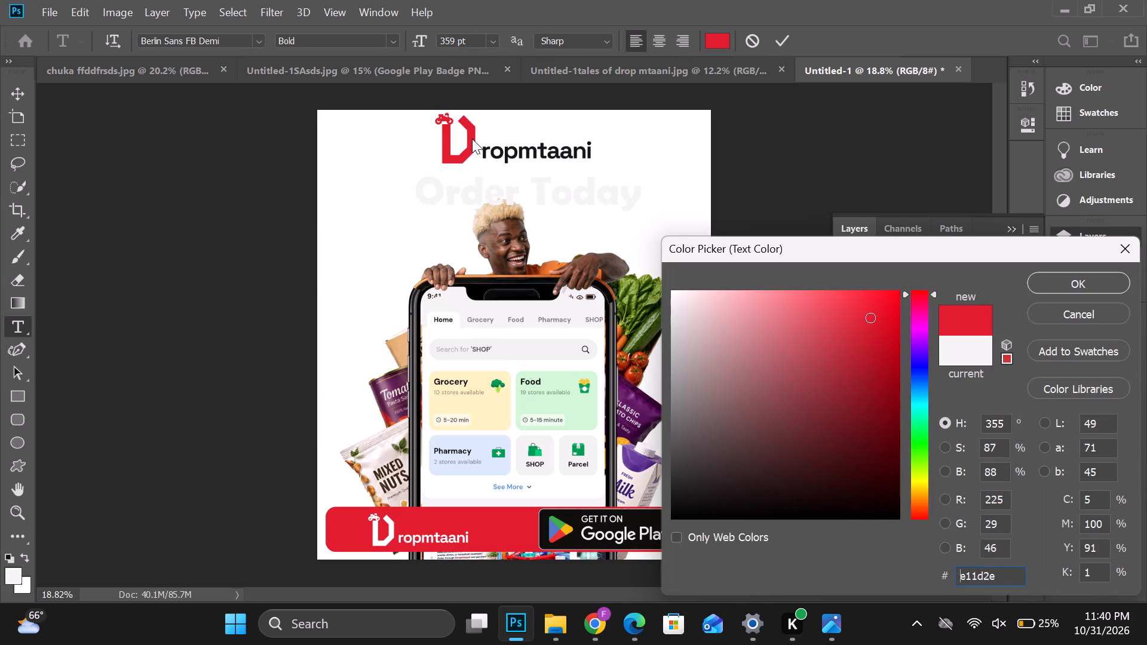
{"action": "left_click", "coordinate": [1061, 281]}
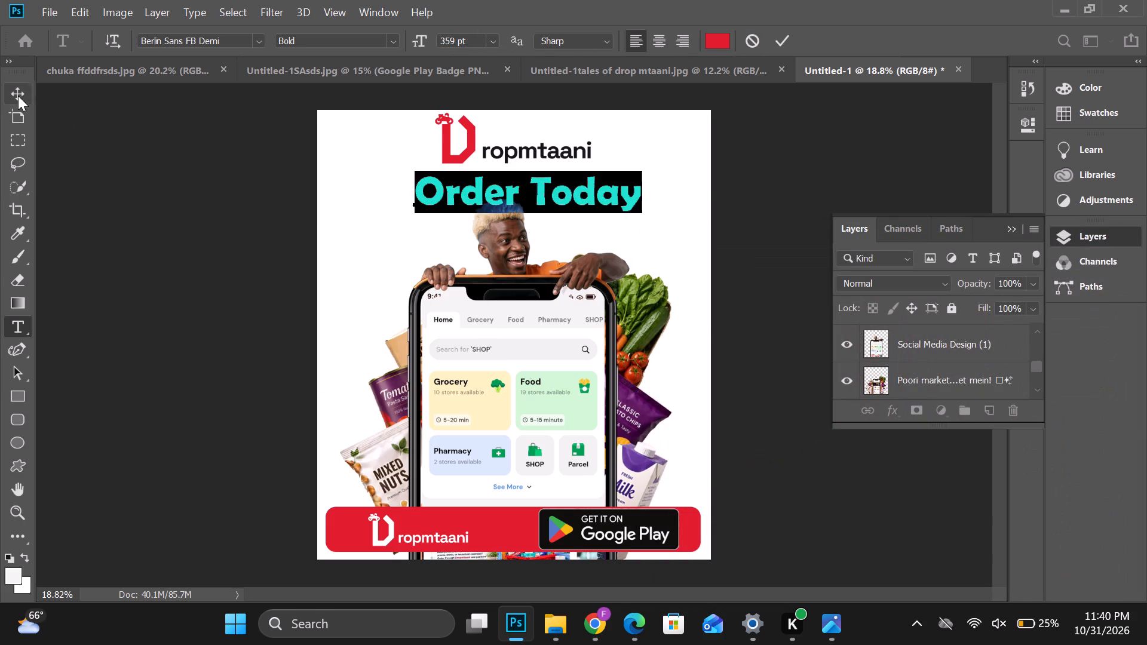
Move the "Order Today" headline so it sits centred just beneath the Dropmtaani logo and above the man's head.
{"action": "left_click", "coordinate": [18, 96]}
{"action": "left_click", "coordinate": [697, 274]}
{"action": "left_click_drag", "start_coordinate": [571, 199], "coordinate": [553, 189]}
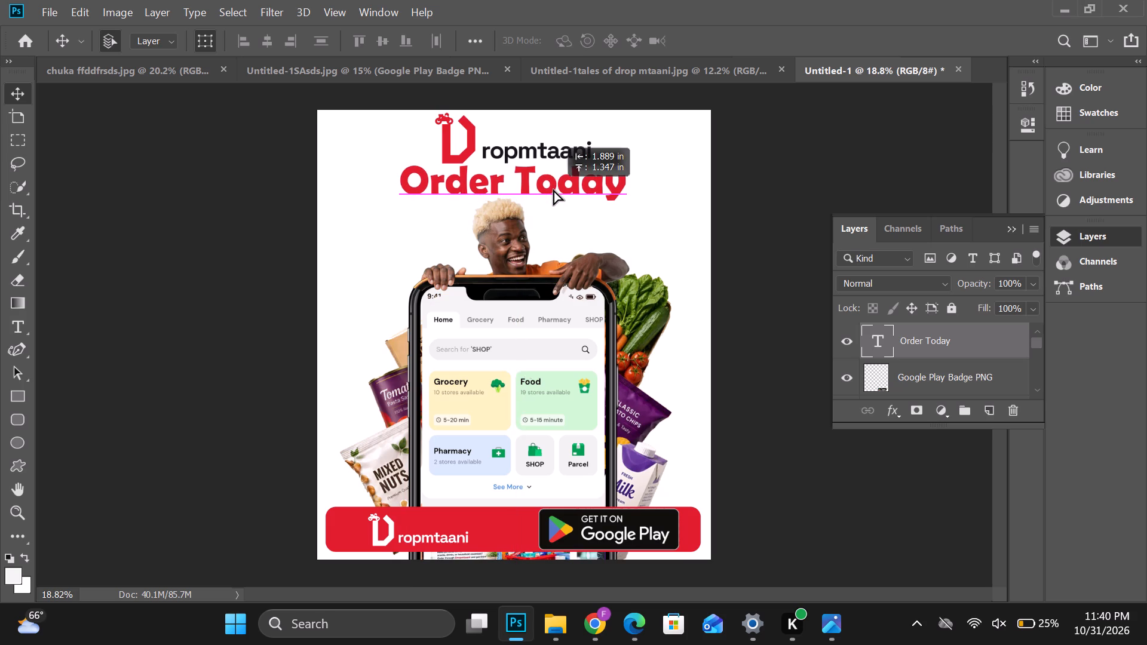
{"action": "left_click_drag", "start_coordinate": [553, 189], "coordinate": [555, 191]}
Recolour the word "Today" in the headline to near-black 030303, commit the text and deselect the layer.
{"action": "left_click", "coordinate": [17, 316]}
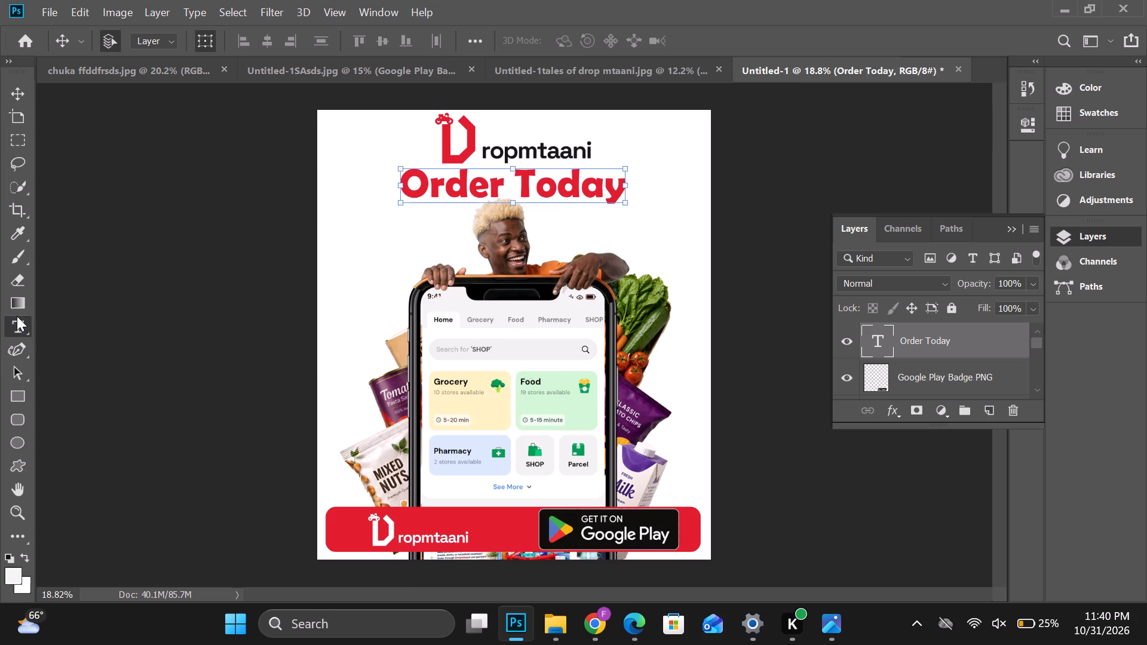
{"action": "left_click_drag", "start_coordinate": [524, 191], "coordinate": [657, 191]}
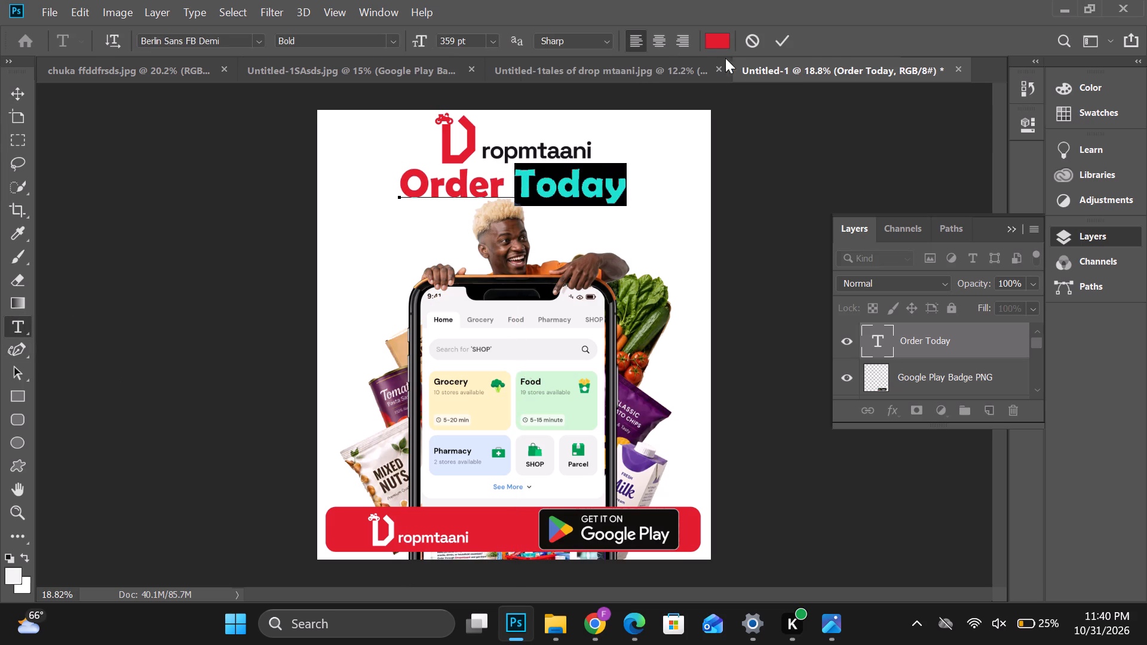
{"action": "left_click", "coordinate": [709, 45]}
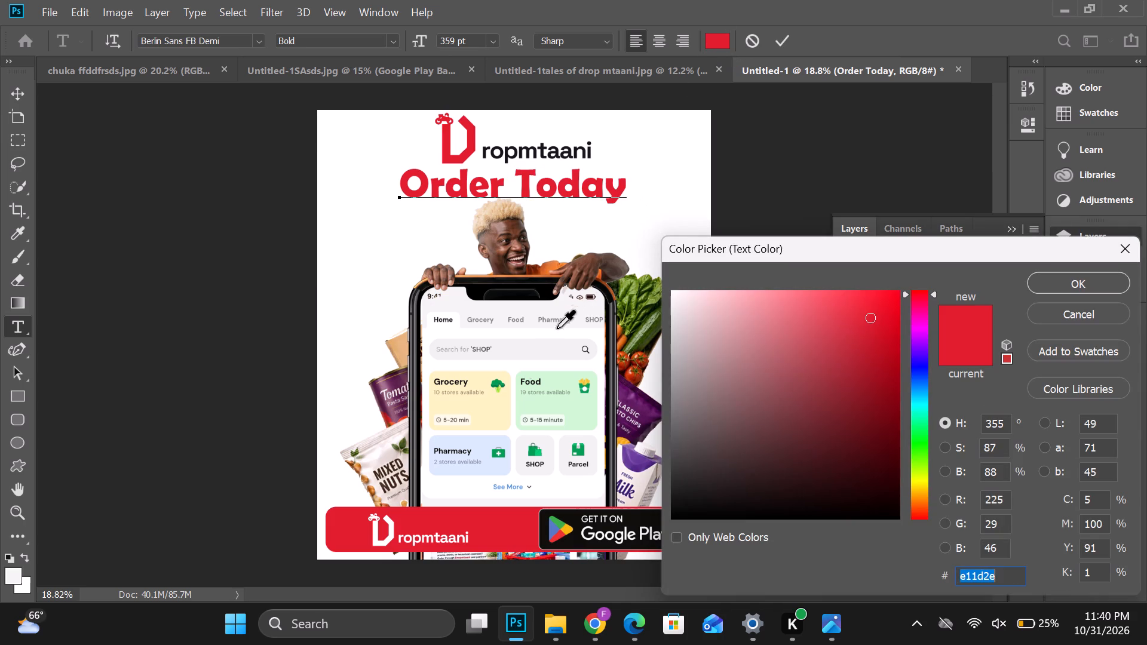
{"action": "left_click", "coordinate": [674, 515]}
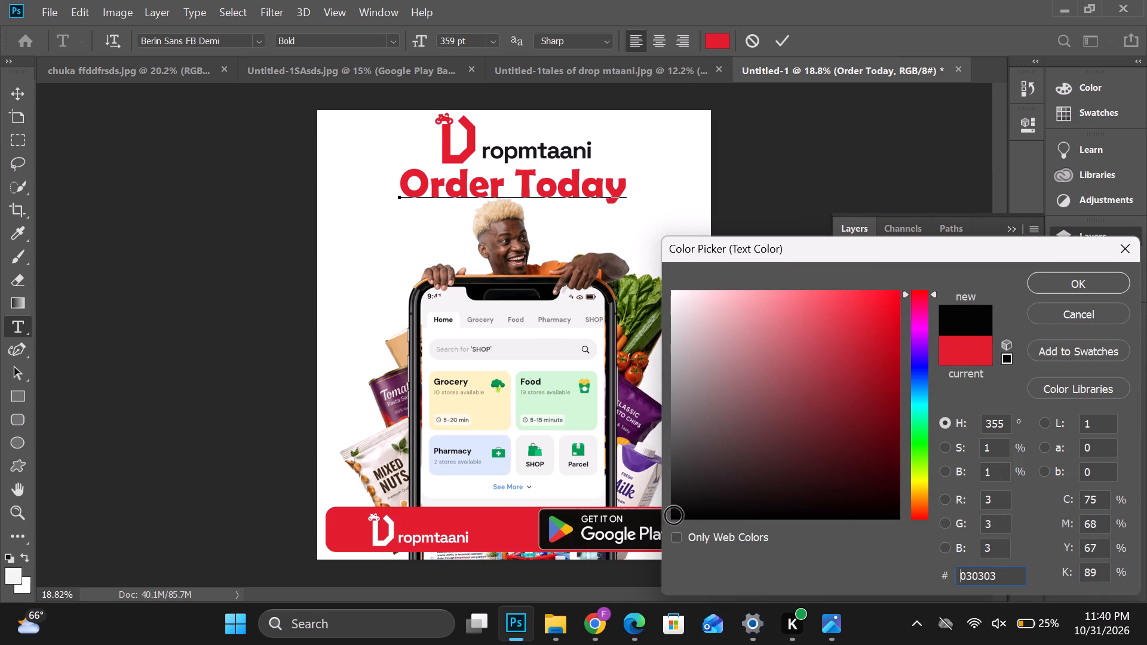
{"action": "left_click", "coordinate": [1080, 285]}
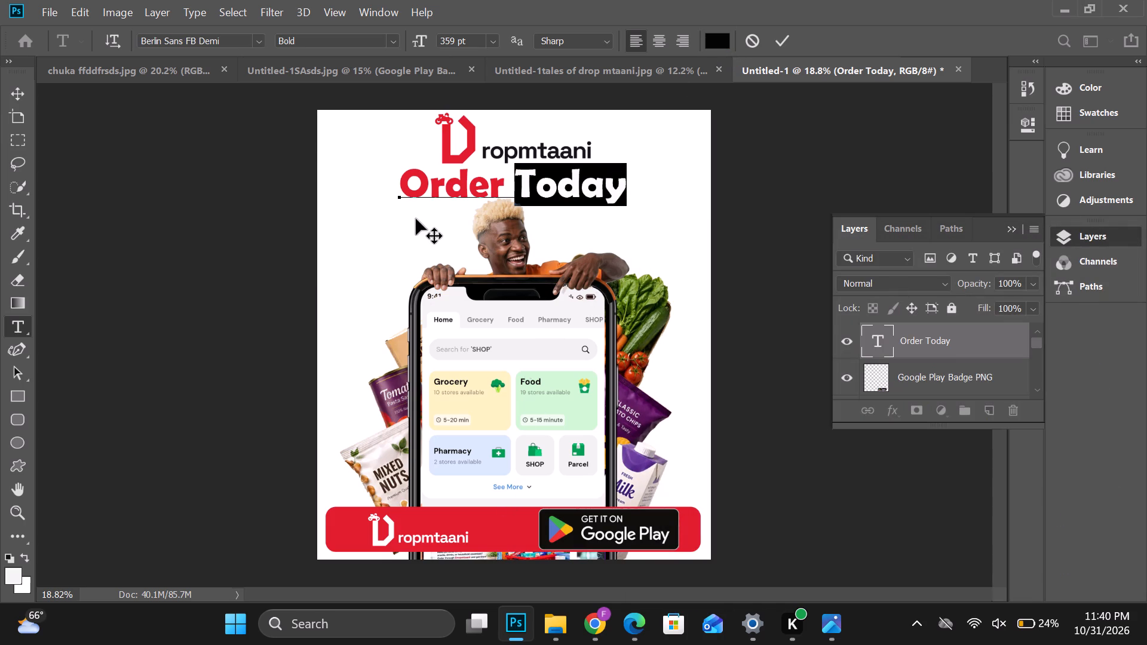
{"action": "left_click", "coordinate": [384, 234]}
{"action": "left_click", "coordinate": [778, 39]}
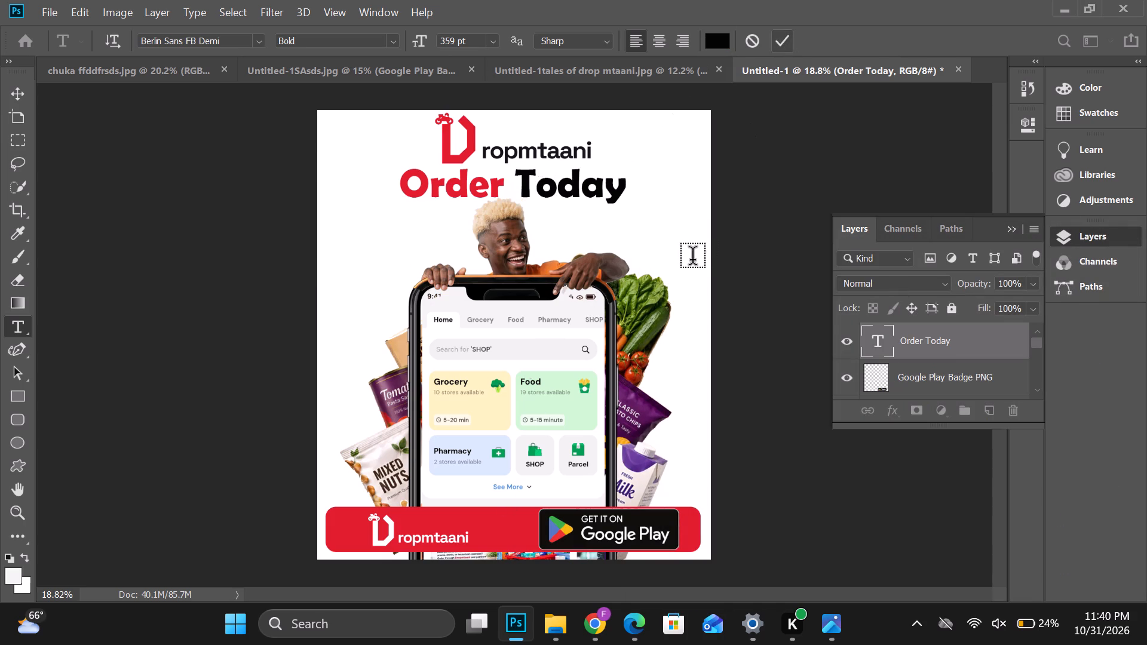
{"action": "left_click", "coordinate": [20, 93]}
{"action": "left_click", "coordinate": [384, 234]}
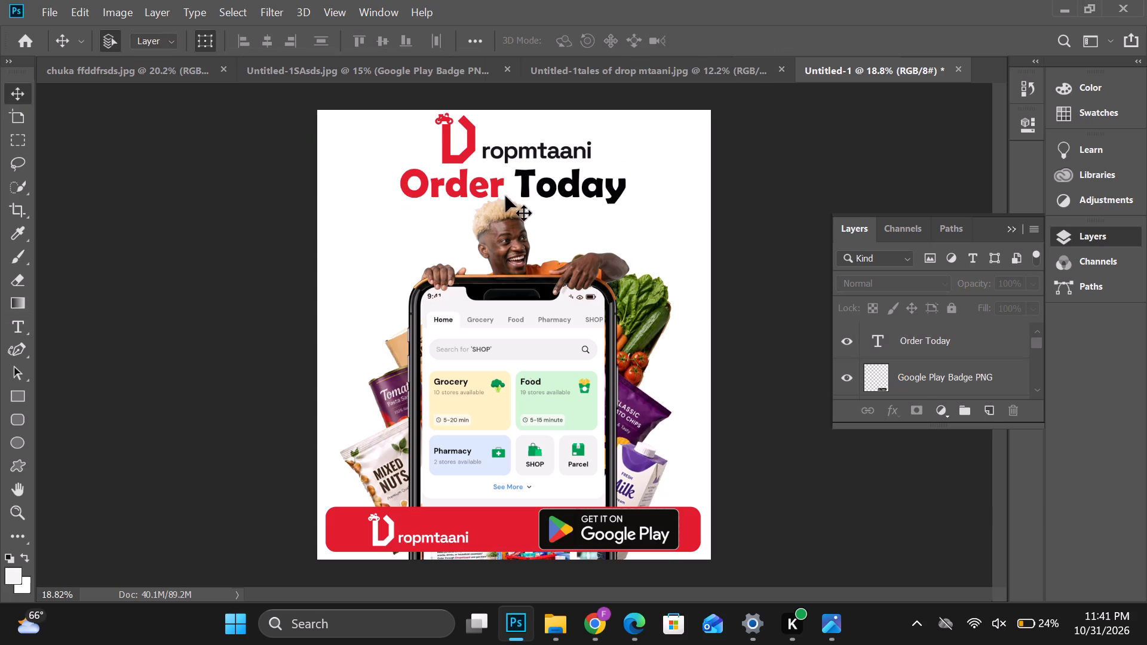
{"action": "left_click", "coordinate": [532, 186]}
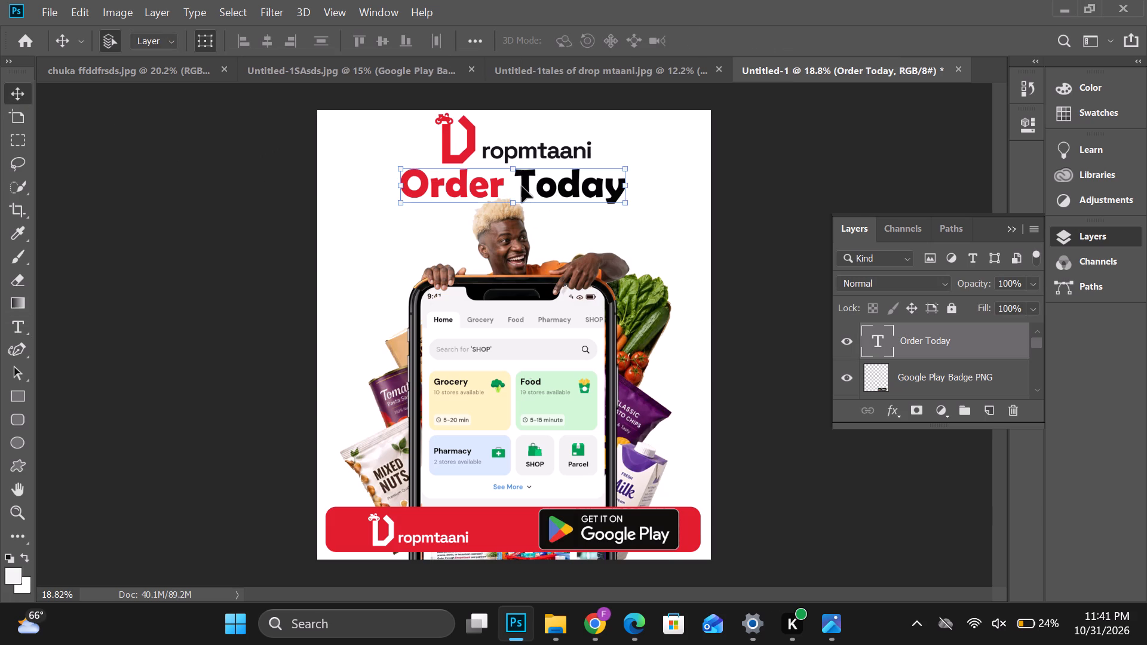
{"action": "left_click", "coordinate": [522, 186]}
{"action": "left_click", "coordinate": [694, 238]}
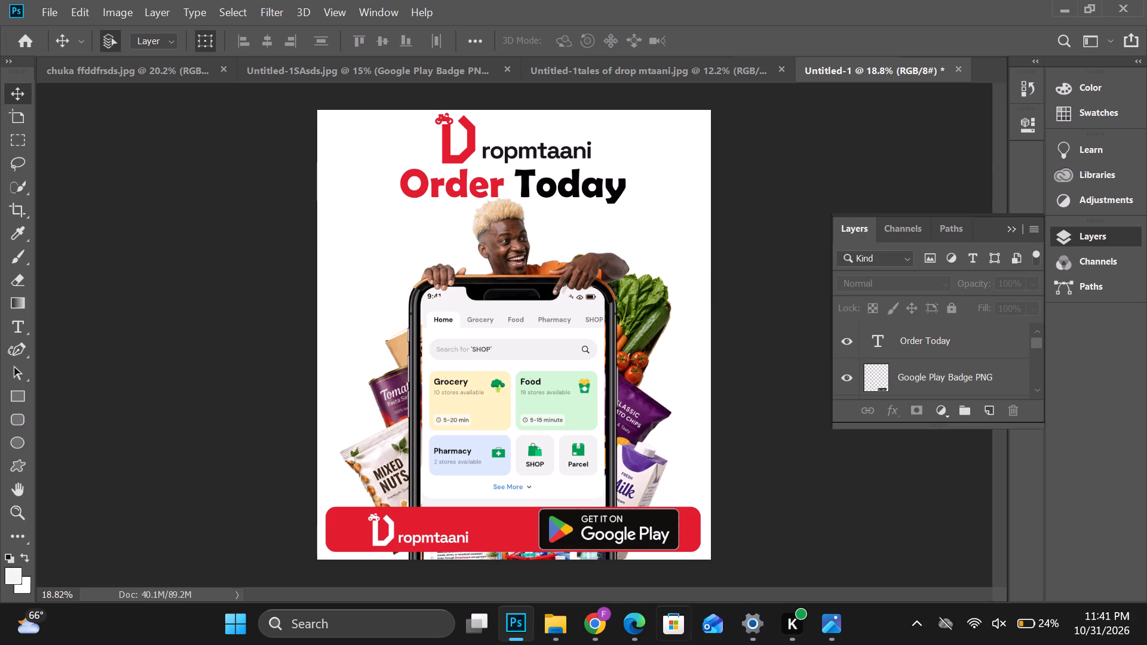
Switch to Chrome and search Pinterest for "meru town" in the tab with the phone-holding search.
{"action": "left_click", "coordinate": [599, 628]}
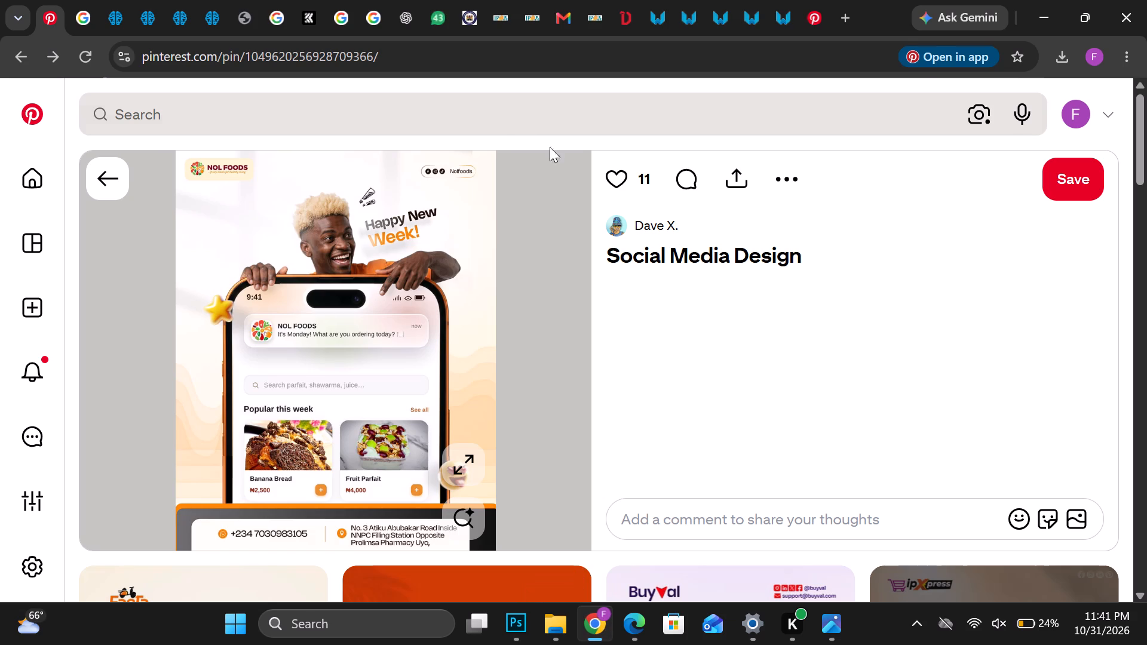
{"action": "left_click", "coordinate": [816, 19]}
{"action": "left_click", "coordinate": [312, 125]}
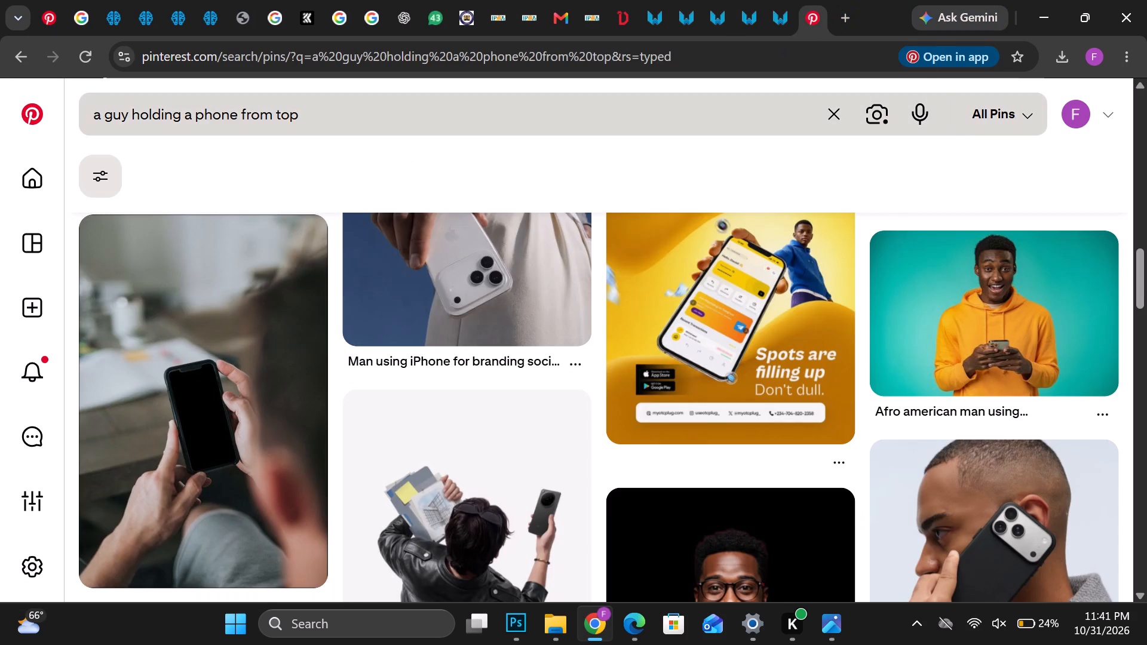
{"action": "left_click_drag", "start_coordinate": [311, 122], "coordinate": [66, 122]}
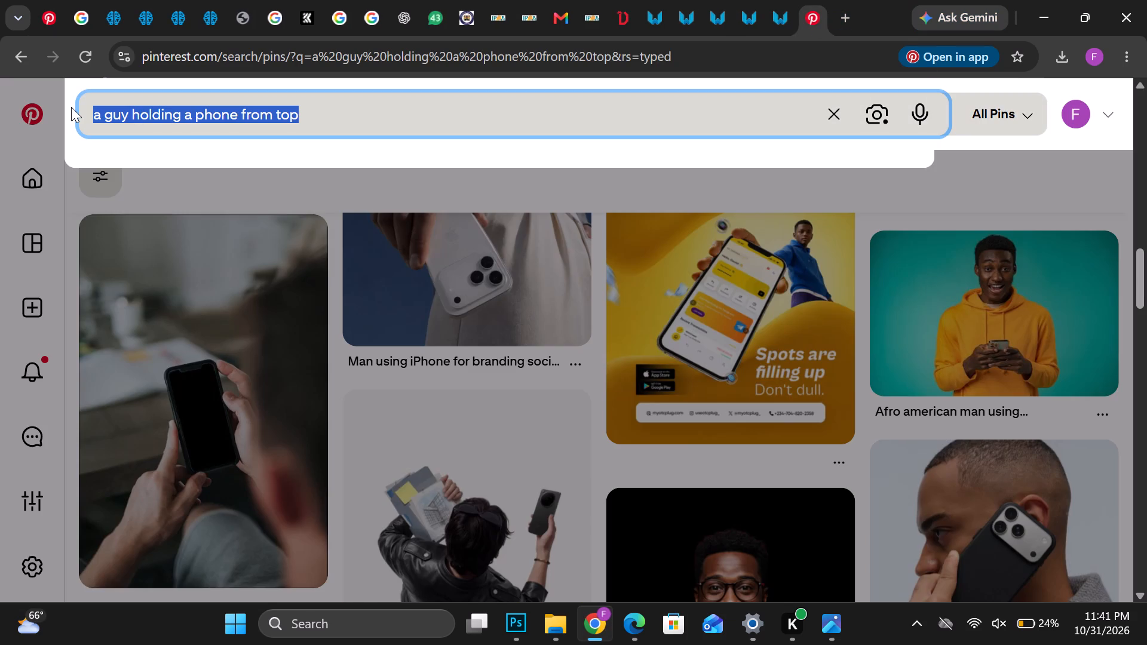
{"action": "type", "text": "meru toe"}
{"action": "key", "text": "BackSpace"}
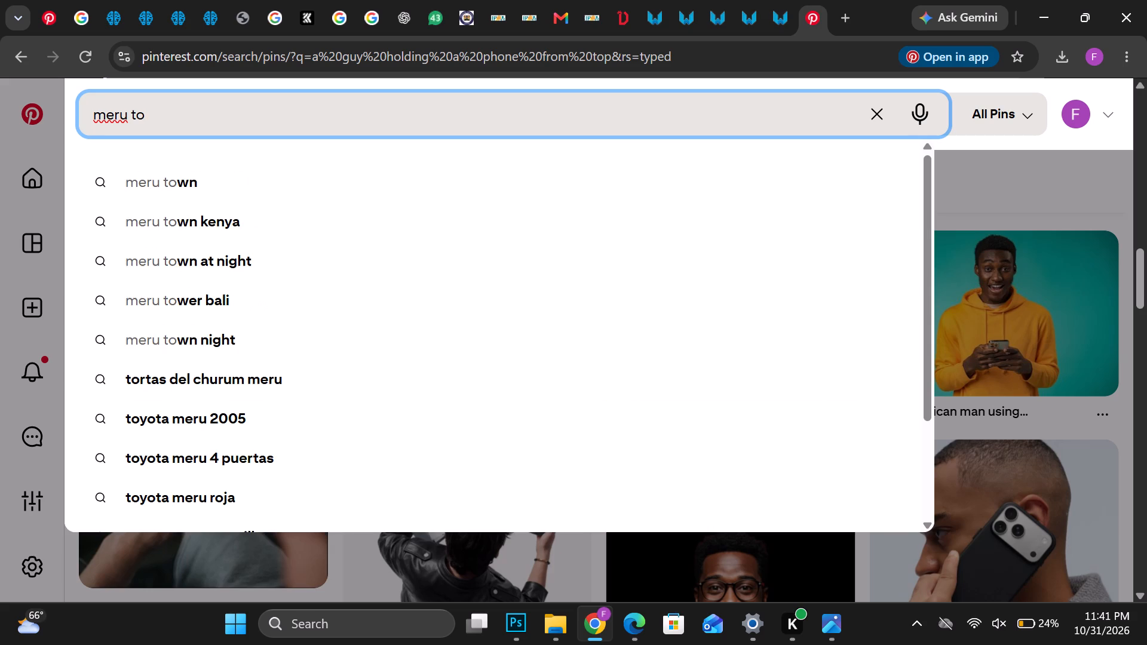
{"action": "type", "text": "wn"}
{"action": "key", "text": "Return"}
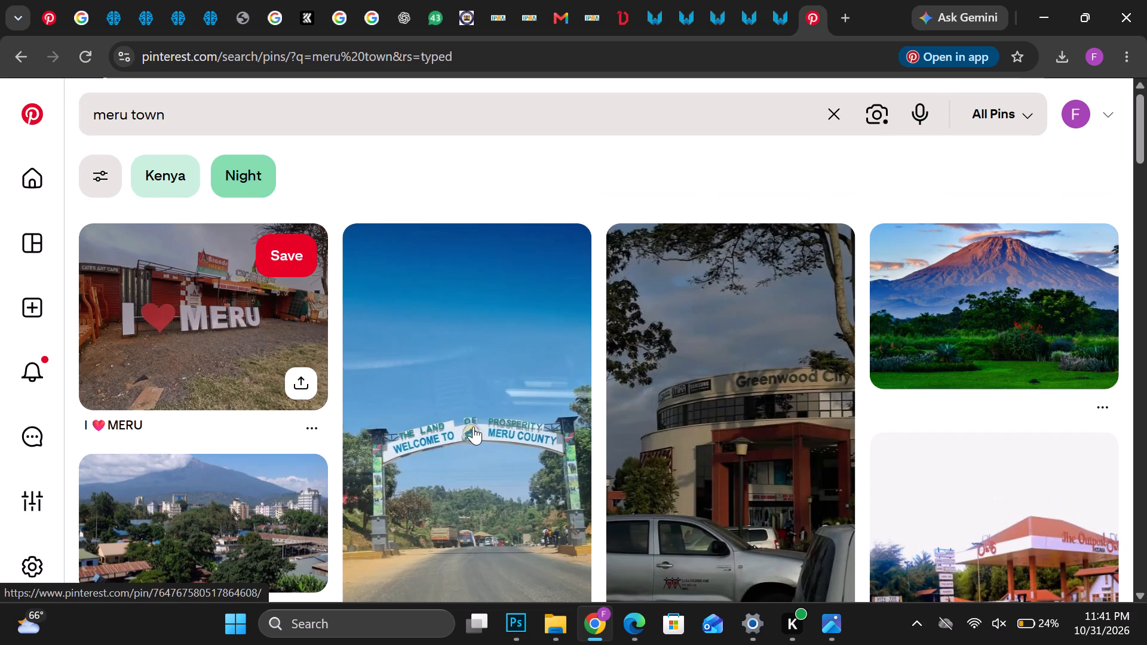
Examine the "meru town" results for a local town or landscape photo suited to the poster.
{"action": "scroll", "coordinate": [474, 428], "scroll_direction": "down", "scroll_amount": 1}
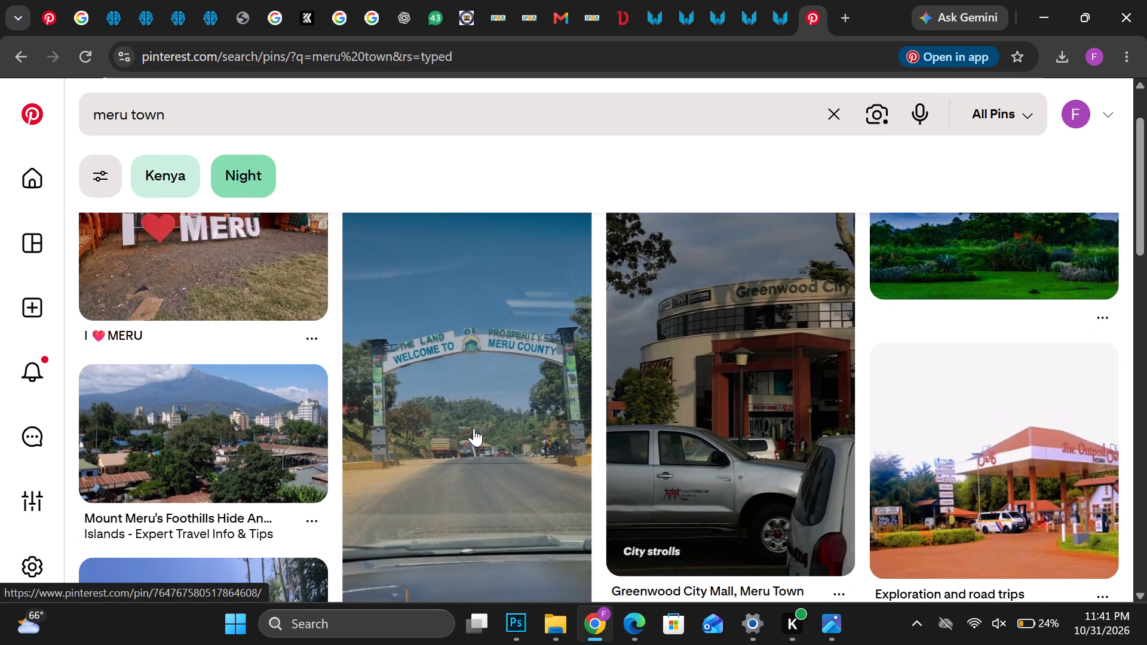
{"action": "scroll", "coordinate": [474, 428], "scroll_direction": "down", "scroll_amount": 2}
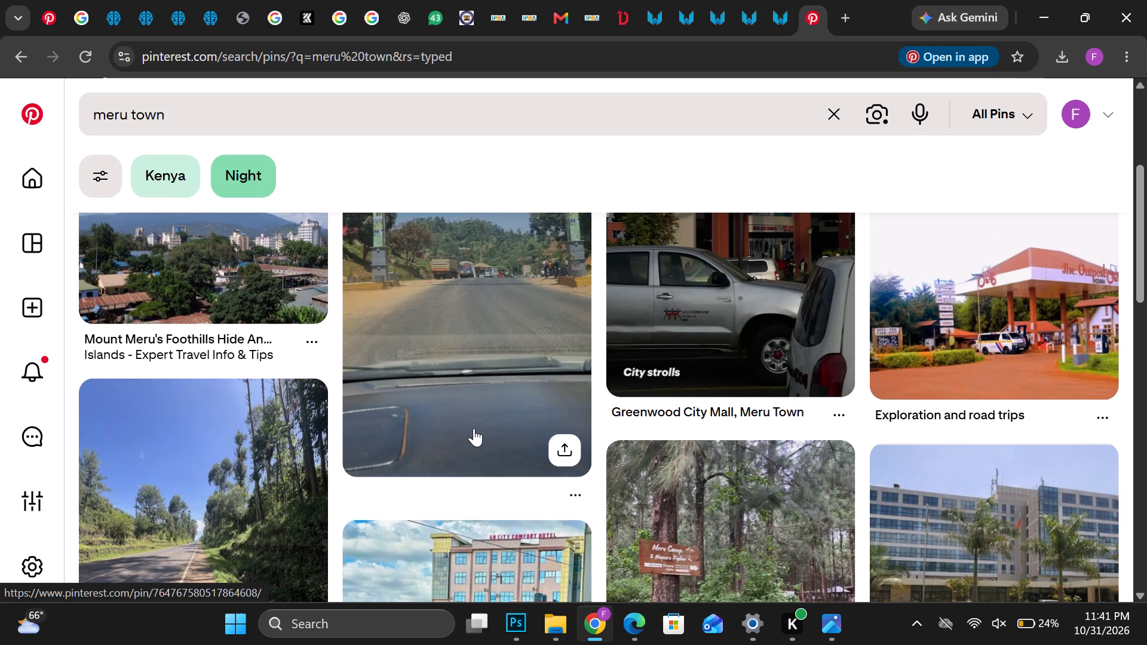
{"action": "scroll", "coordinate": [474, 428], "scroll_direction": "up", "scroll_amount": 2}
{"action": "scroll", "coordinate": [474, 428], "scroll_direction": "down", "scroll_amount": 6}
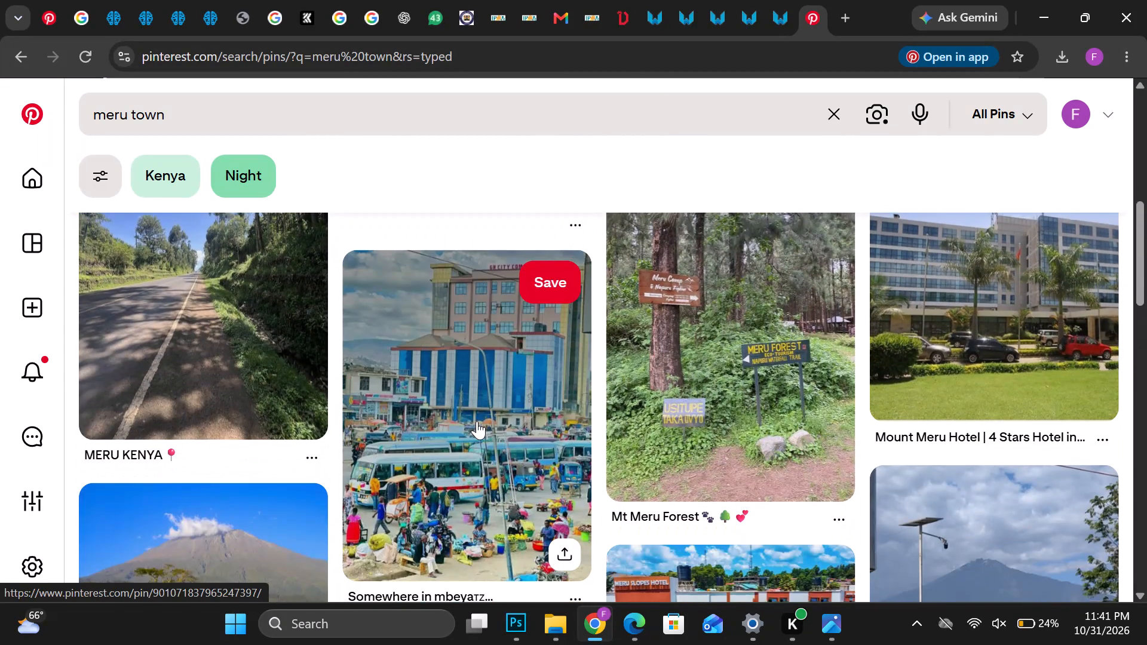
{"action": "scroll", "coordinate": [477, 421], "scroll_direction": "down", "scroll_amount": 2}
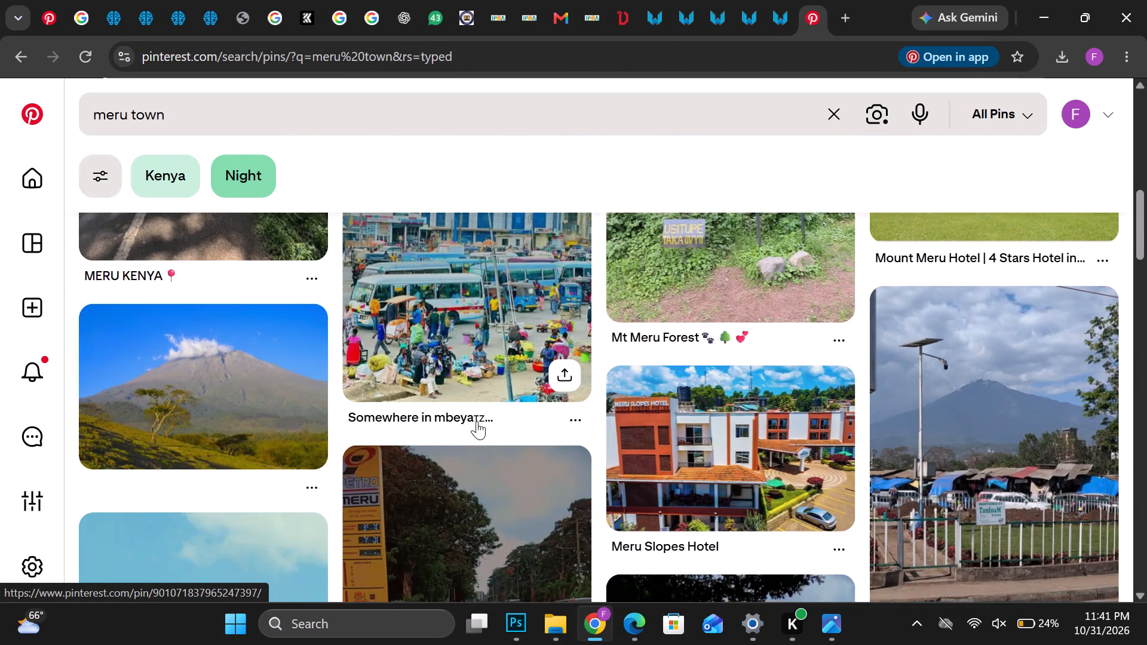
{"action": "scroll", "coordinate": [477, 421], "scroll_direction": "down", "scroll_amount": 2}
Browse the mountain pins and download the Pinterest photo of Mount Meru at evening with the green garden foreground.
{"action": "left_click", "coordinate": [224, 426]}
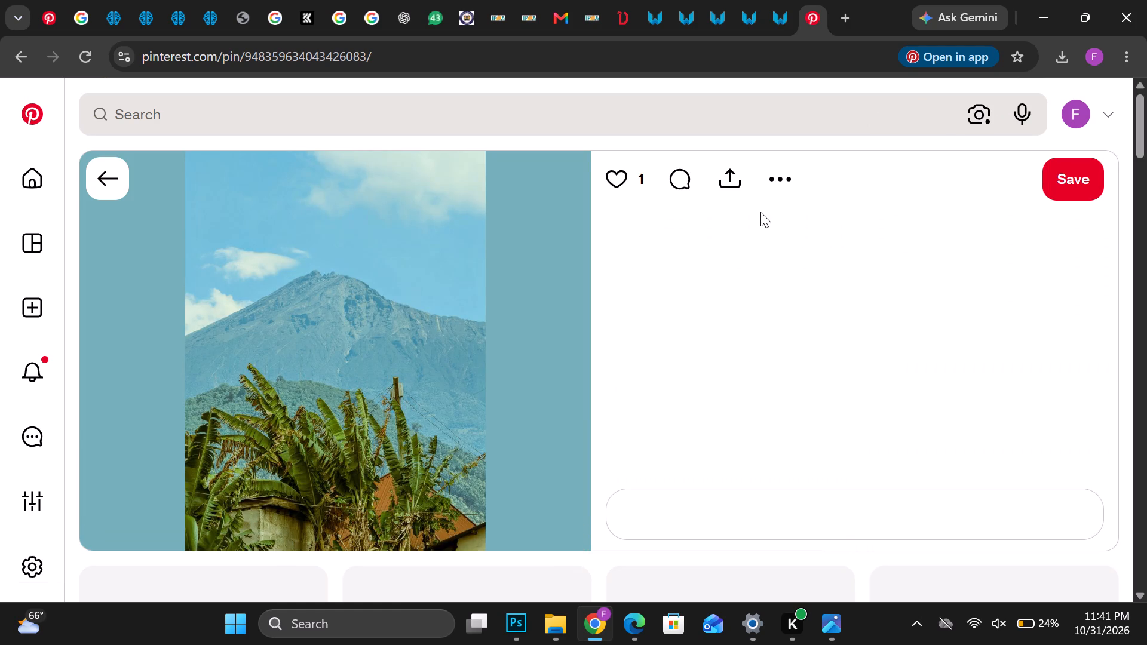
{"action": "scroll", "coordinate": [501, 446], "scroll_direction": "down", "scroll_amount": 3}
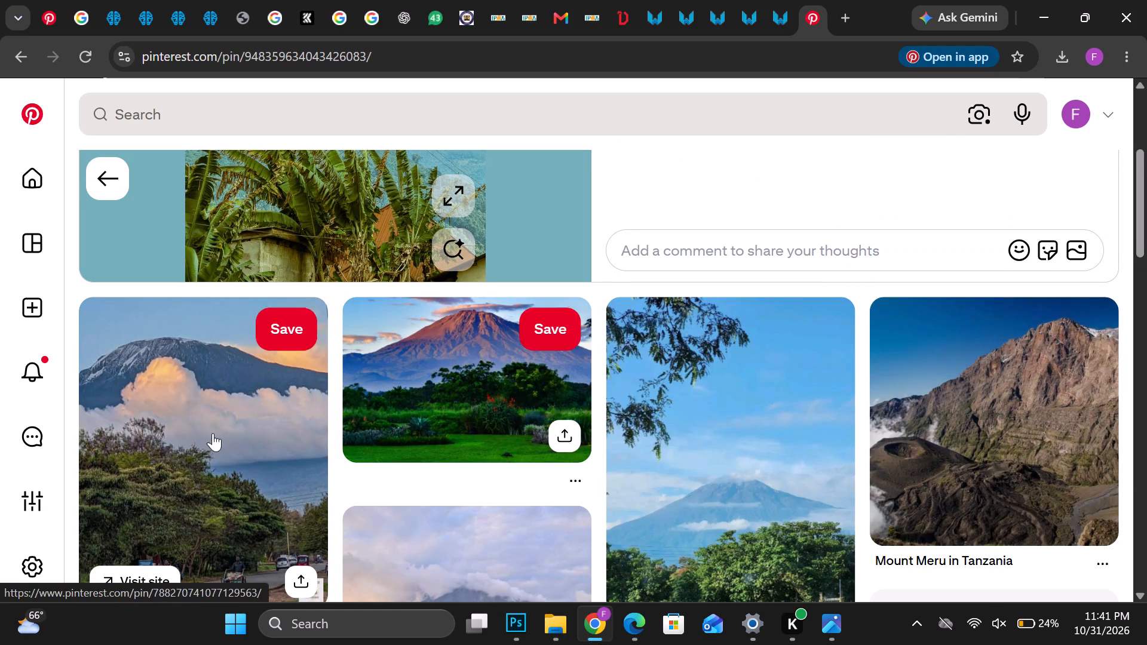
{"action": "scroll", "coordinate": [504, 398], "scroll_direction": "down", "scroll_amount": 2}
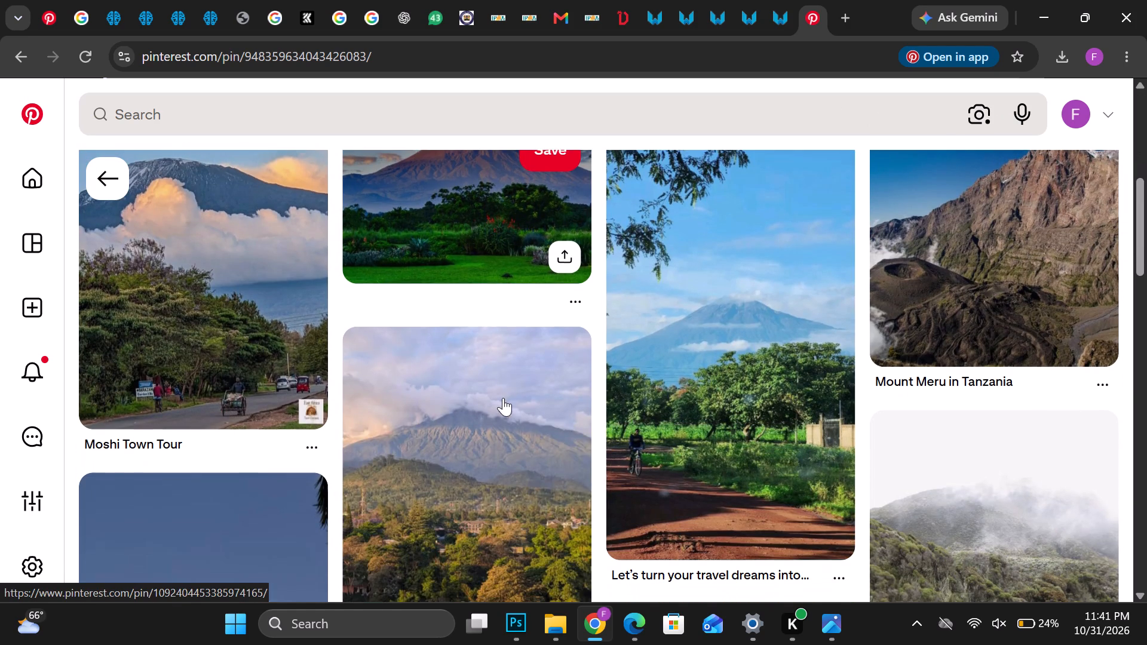
{"action": "scroll", "coordinate": [495, 371], "scroll_direction": "up", "scroll_amount": 1}
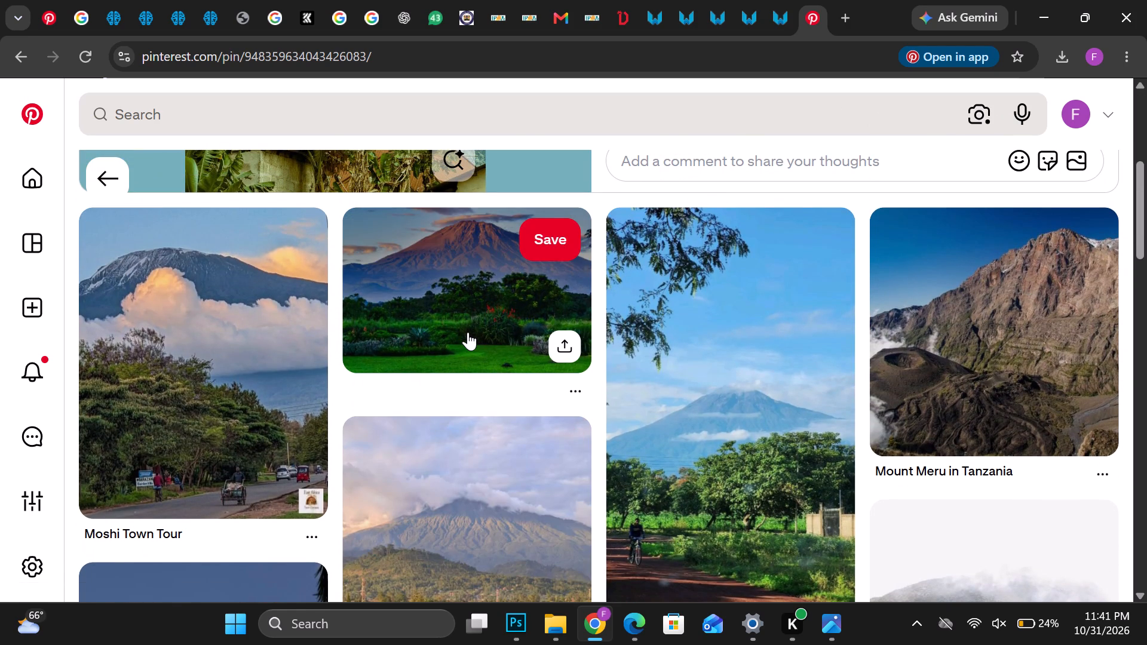
{"action": "left_click", "coordinate": [468, 332]}
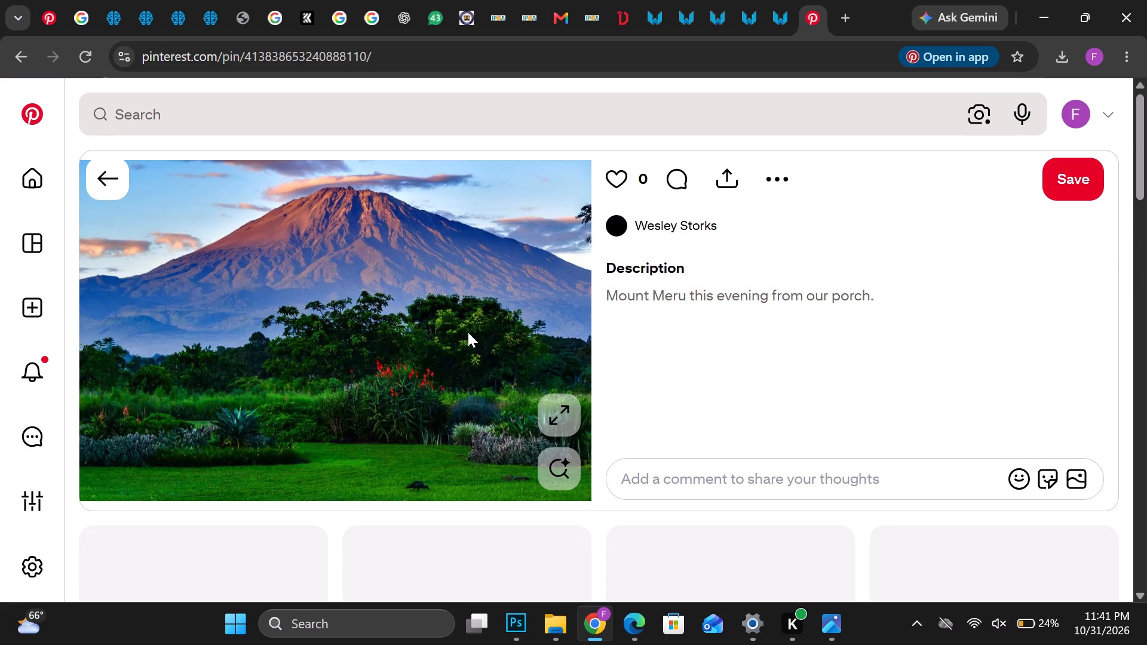
{"action": "scroll", "coordinate": [468, 332], "scroll_direction": "down", "scroll_amount": 4}
{"action": "scroll", "coordinate": [468, 332], "scroll_direction": "up", "scroll_amount": 4}
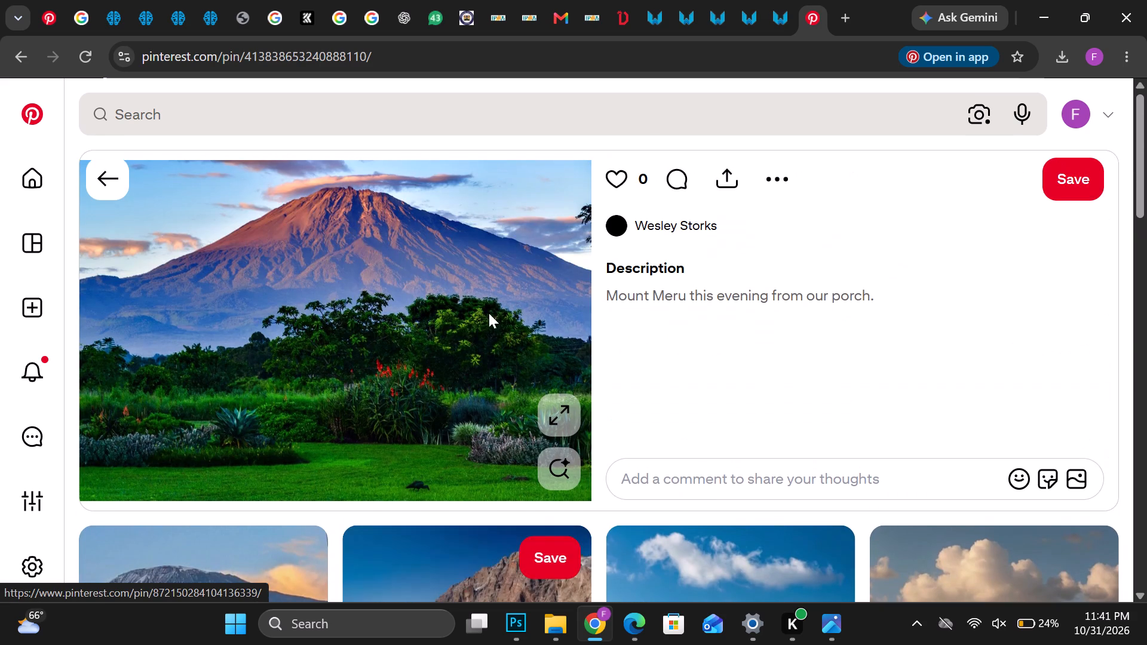
{"action": "left_click", "coordinate": [768, 175]}
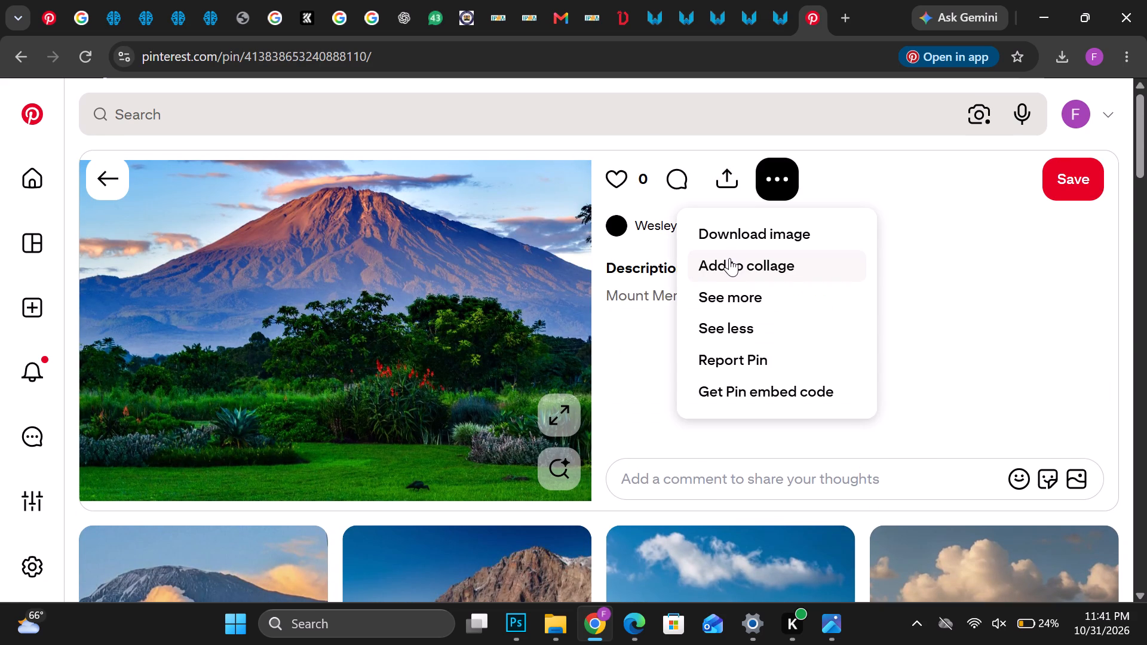
{"action": "left_click", "coordinate": [733, 242]}
Switch to Photoshop and place the downloaded Mount Meru photo from the Downloads folder into the poster document.
{"action": "left_click", "coordinate": [1035, 10]}
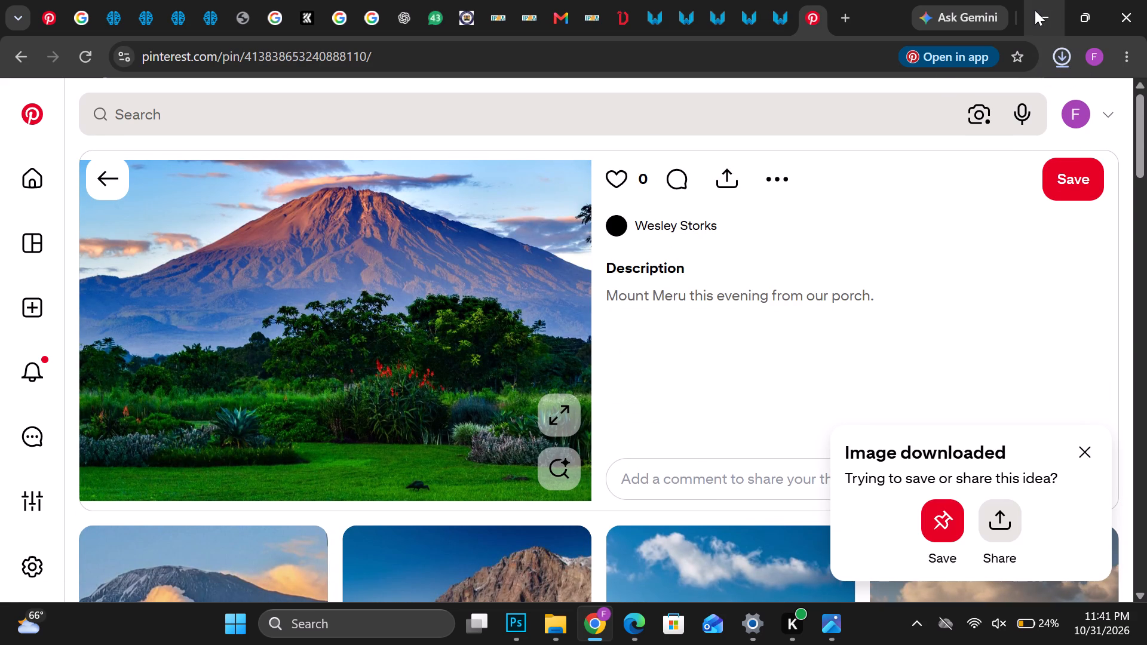
{"action": "left_click", "coordinate": [680, 392]}
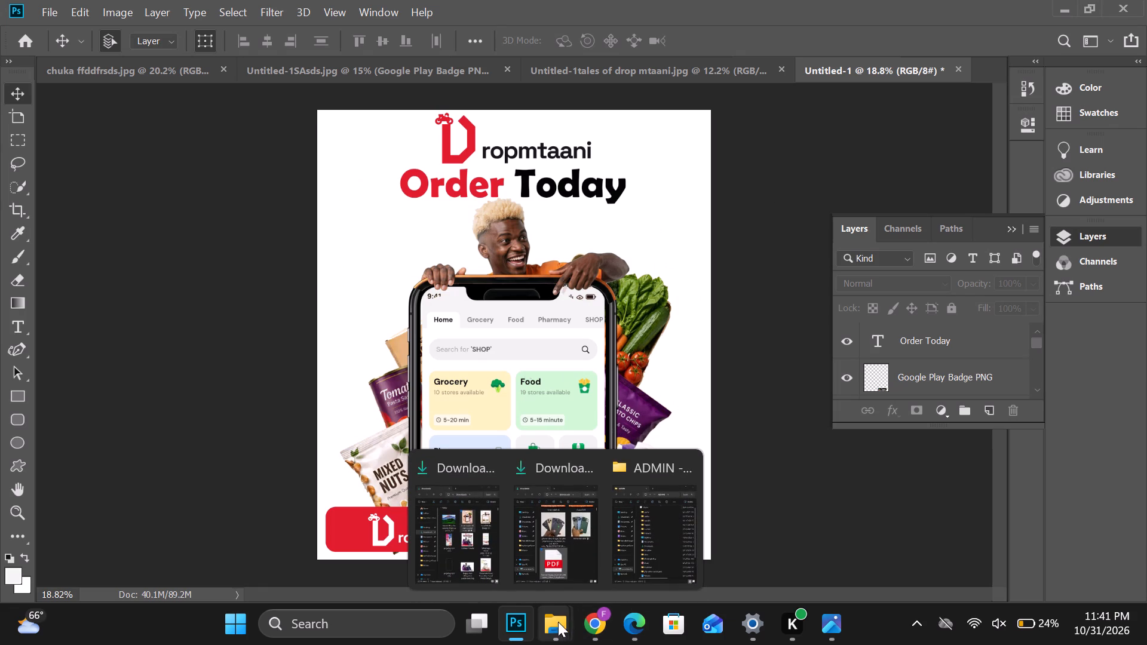
{"action": "left_click", "coordinate": [500, 551]}
{"action": "left_click", "coordinate": [482, 284]}
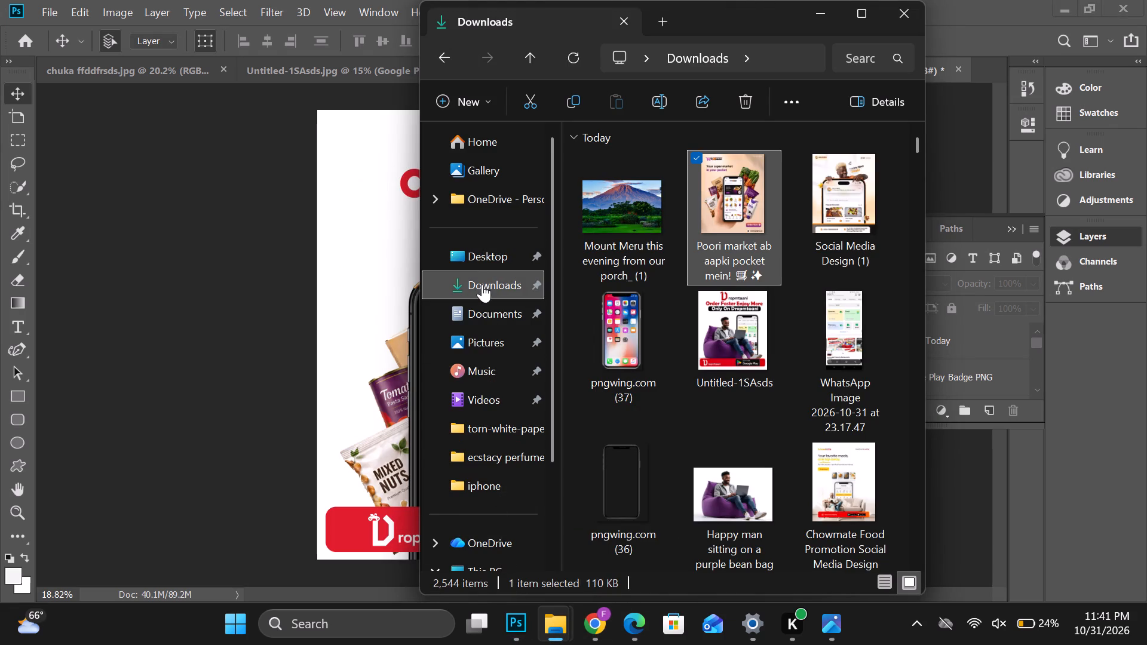
{"action": "left_click", "coordinate": [630, 233]}
{"action": "left_click_drag", "start_coordinate": [634, 204], "coordinate": [380, 303]}
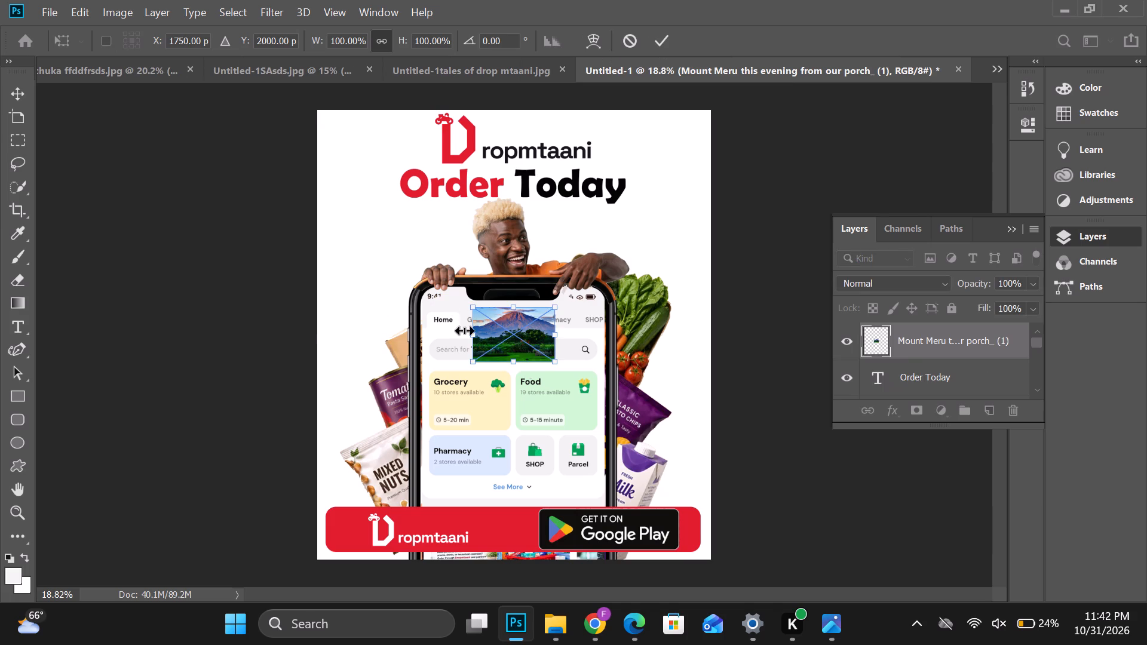
Scale the Mount Meru photo to about 646% so it spans from beneath the headline to the poster's bottom edge, and commit.
{"action": "left_click_drag", "start_coordinate": [466, 331], "coordinate": [312, 345]}
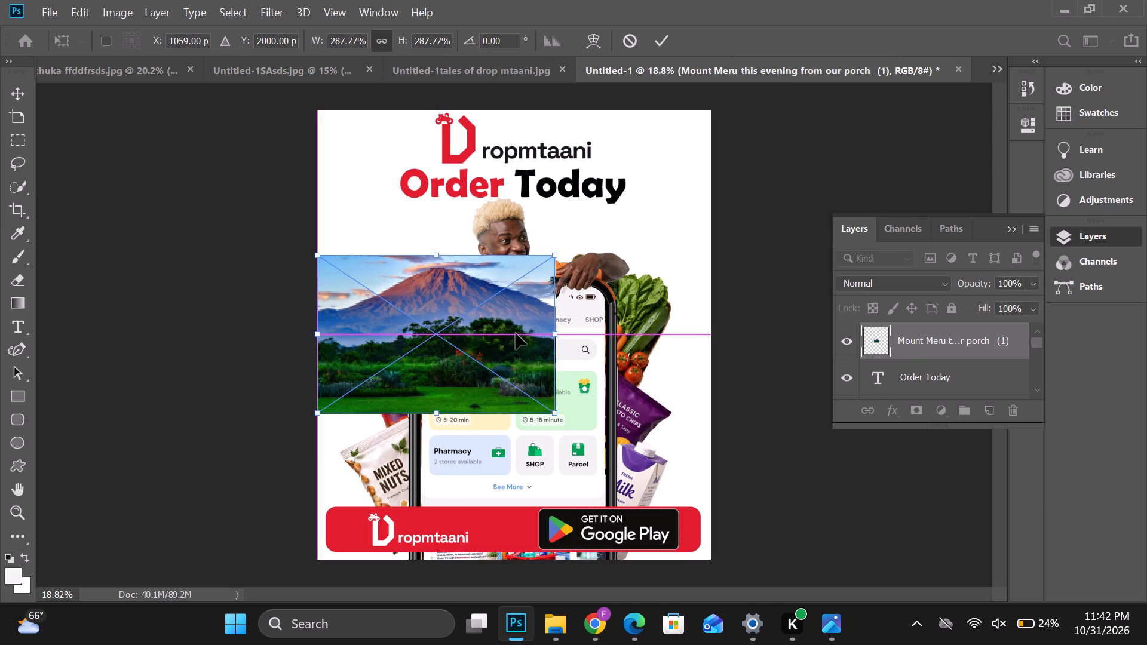
{"action": "left_click_drag", "start_coordinate": [553, 335], "coordinate": [704, 336]}
{"action": "left_click_drag", "start_coordinate": [510, 466], "coordinate": [521, 528]}
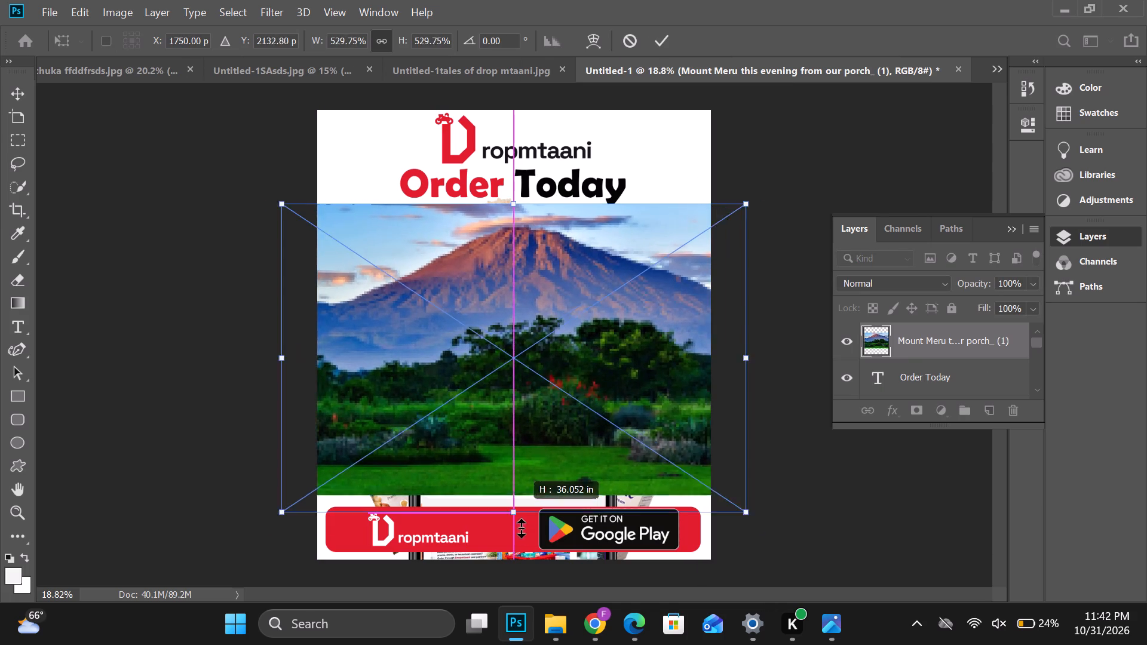
{"action": "left_click_drag", "start_coordinate": [521, 528], "coordinate": [522, 557]}
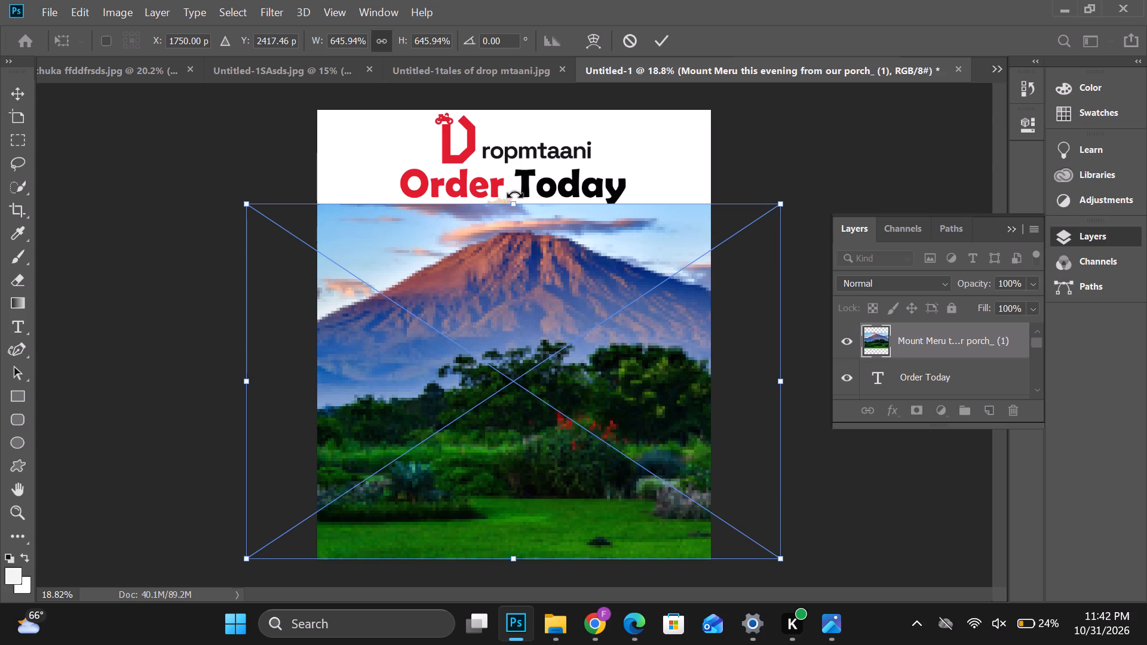
{"action": "left_click", "coordinate": [661, 36]}
{"action": "left_click", "coordinate": [781, 153]}
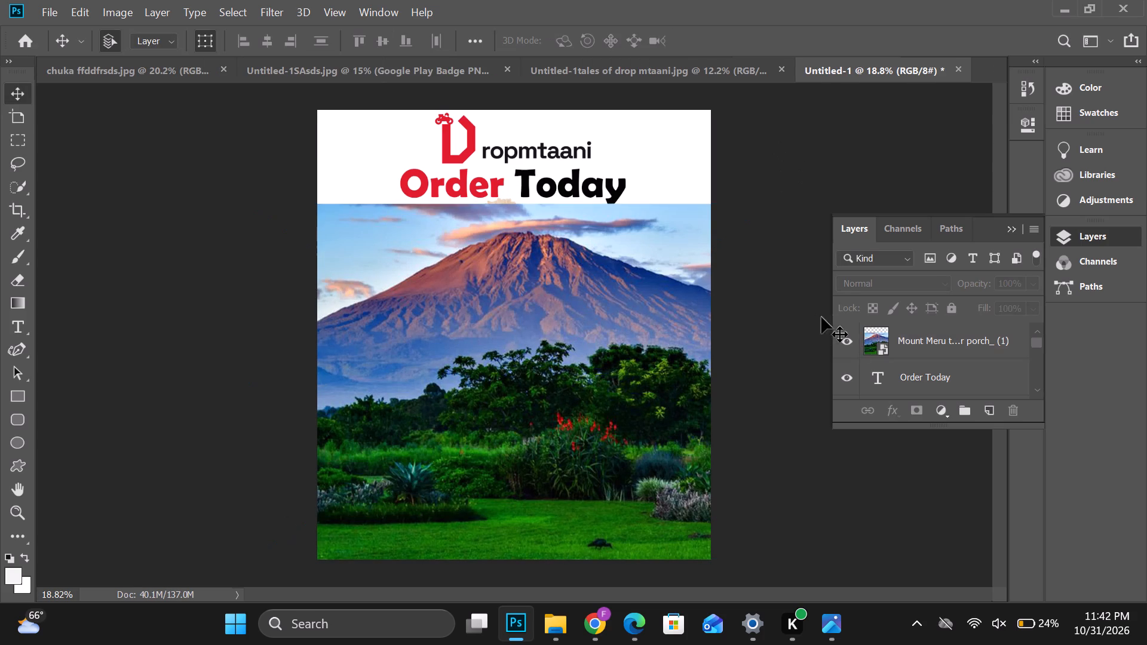
Move the Mount Meru layer down the stack to sit directly above the Background layer.
{"action": "left_click_drag", "start_coordinate": [906, 344], "coordinate": [916, 419]}
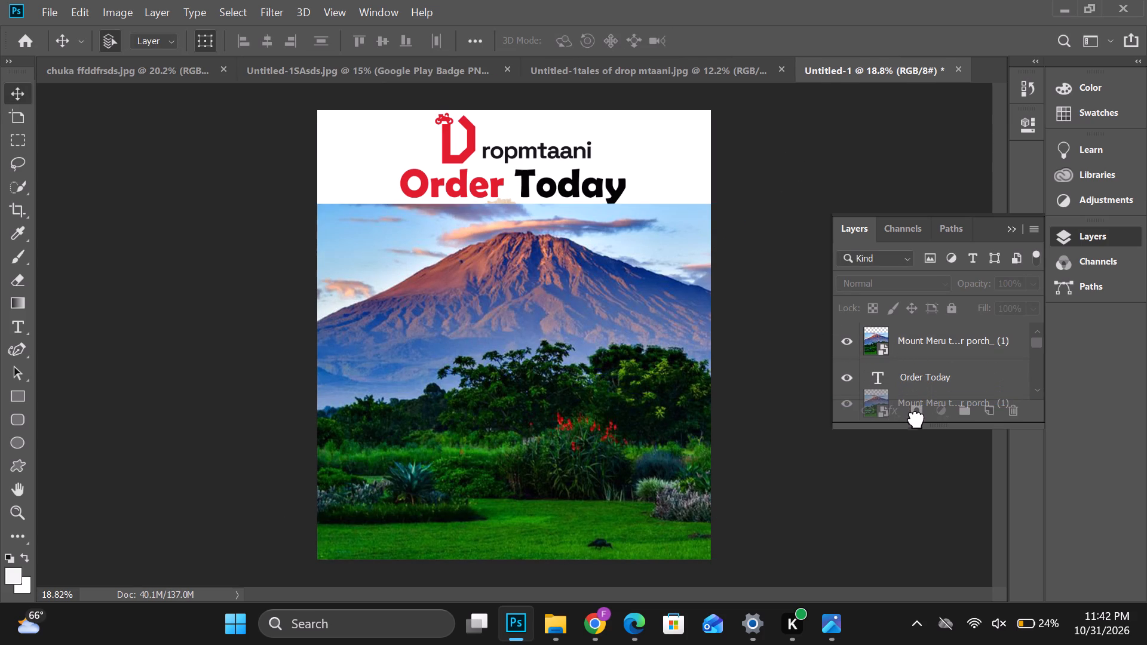
{"action": "left_click_drag", "start_coordinate": [916, 419], "coordinate": [918, 426]}
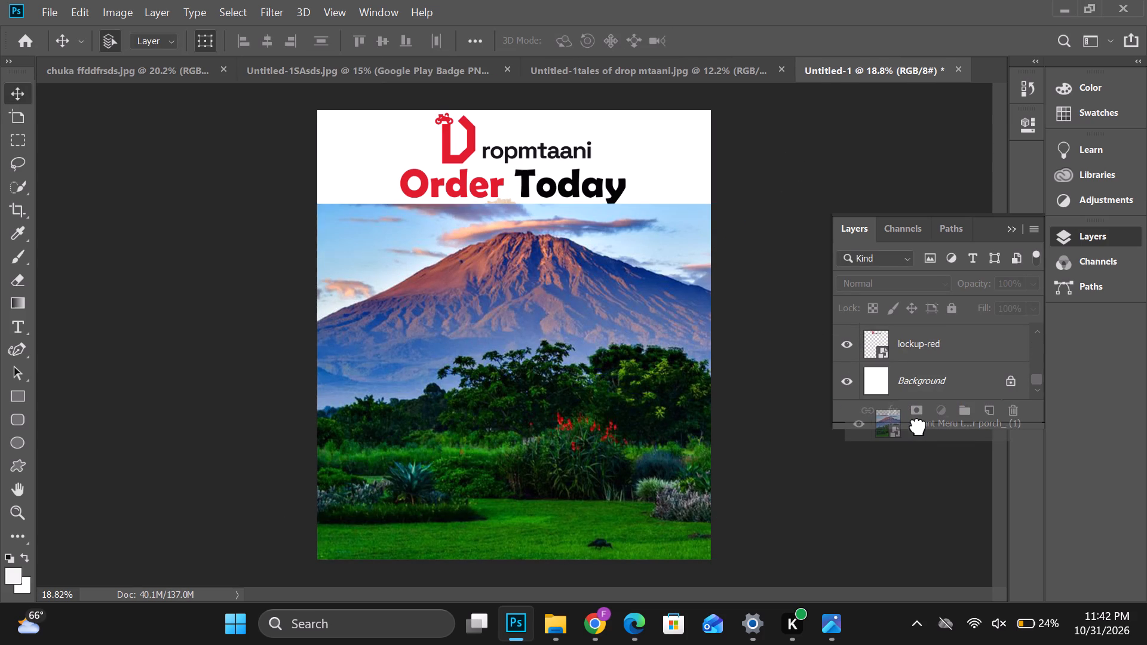
{"action": "left_click_drag", "start_coordinate": [918, 426], "coordinate": [906, 358]}
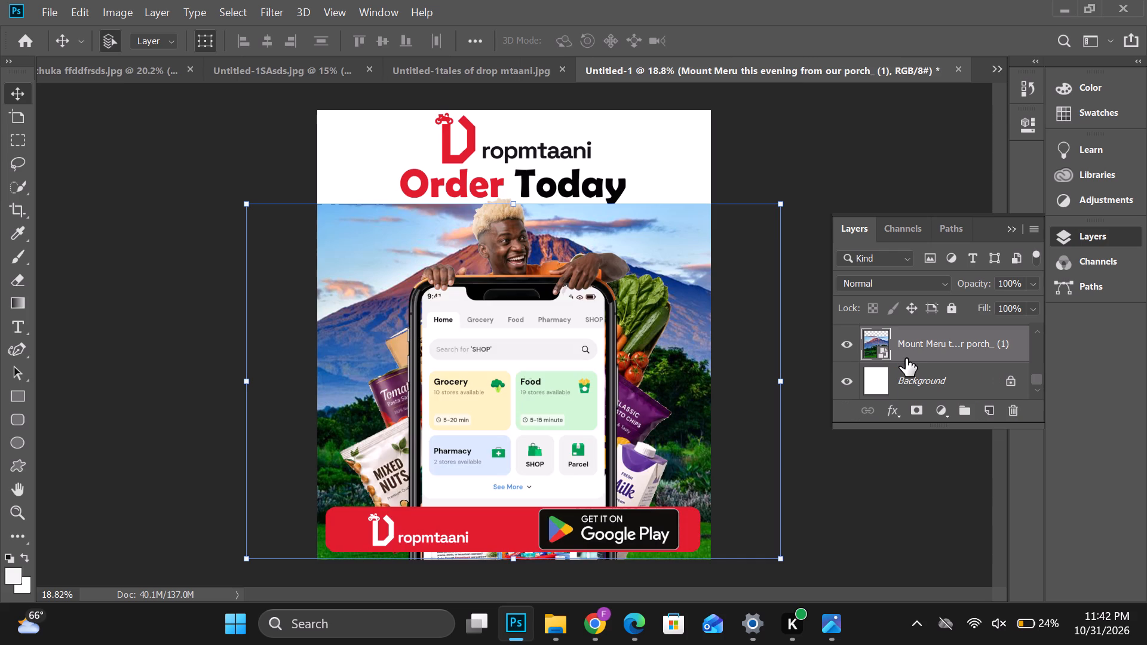
Apply a white Color Overlay at 47% opacity in Normal mode to the Mount Meru layer and deselect it.
{"action": "right_click", "coordinate": [926, 340]}
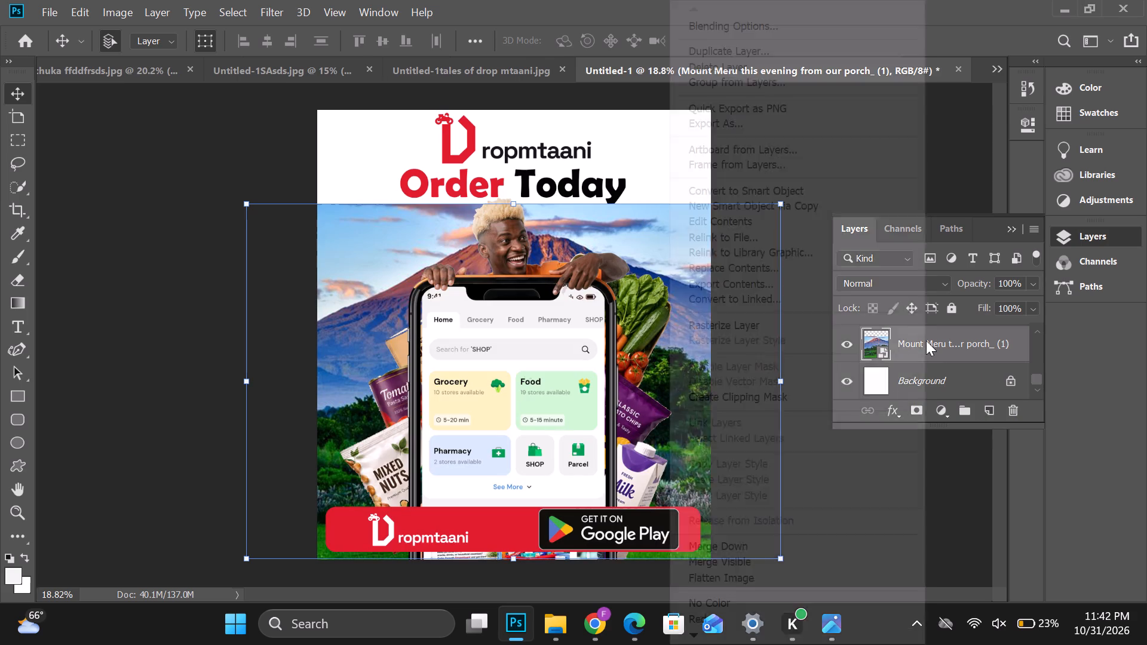
{"action": "left_click", "coordinate": [734, 28]}
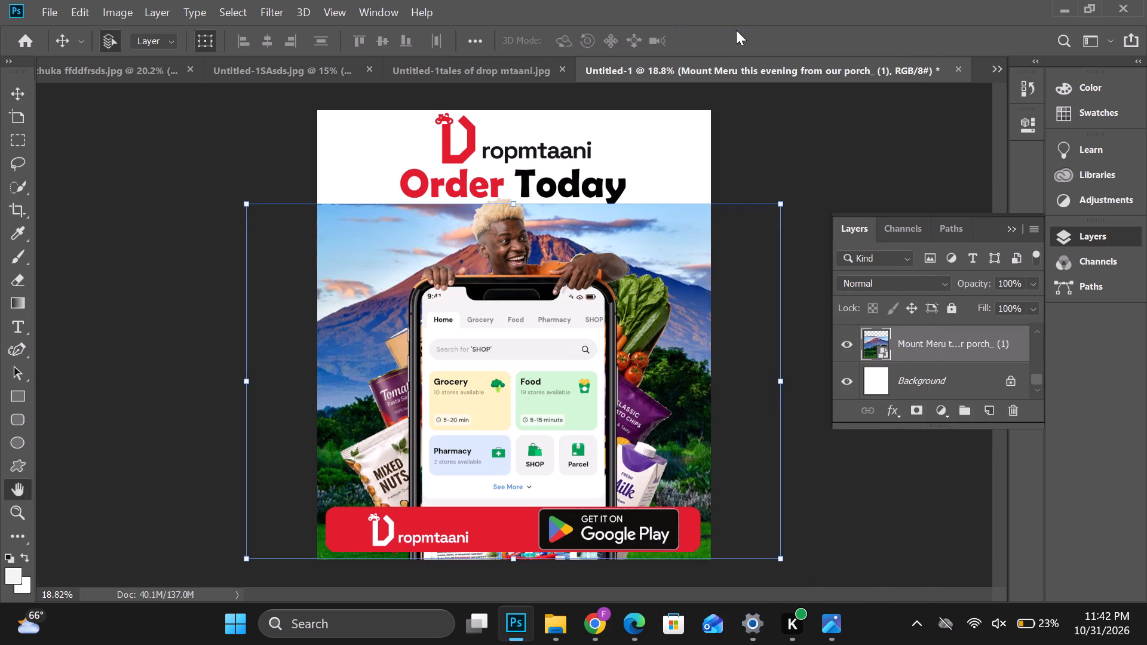
{"action": "left_click", "coordinate": [319, 424]}
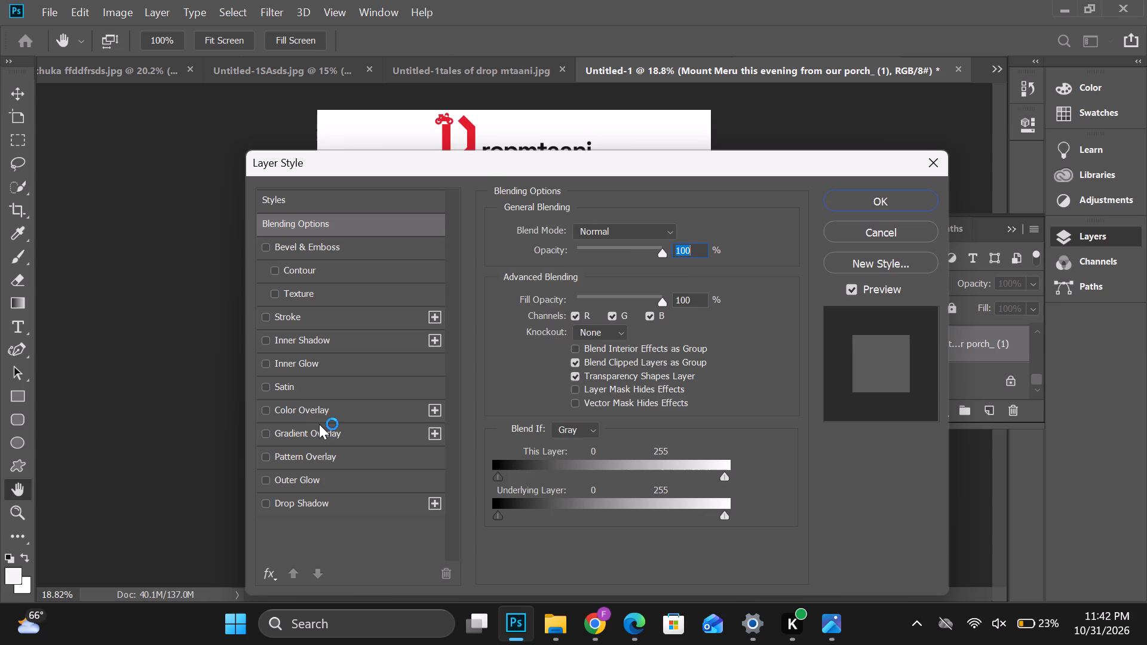
{"action": "left_click", "coordinate": [266, 432]}
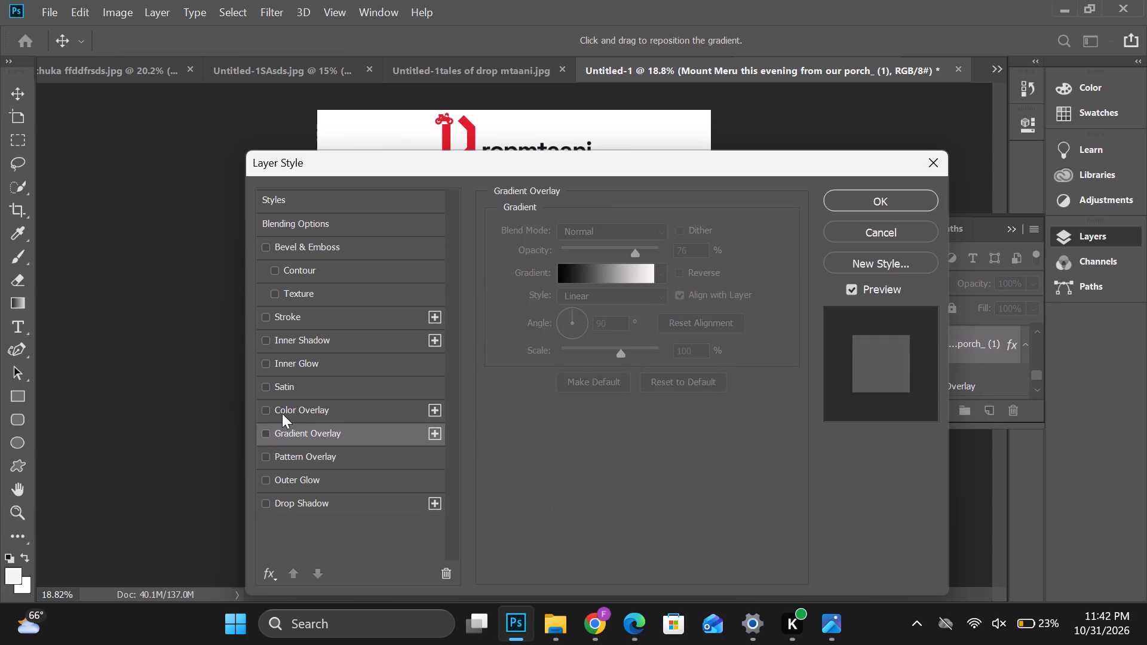
{"action": "left_click", "coordinate": [283, 413]}
{"action": "left_click_drag", "start_coordinate": [631, 162], "coordinate": [633, 277]}
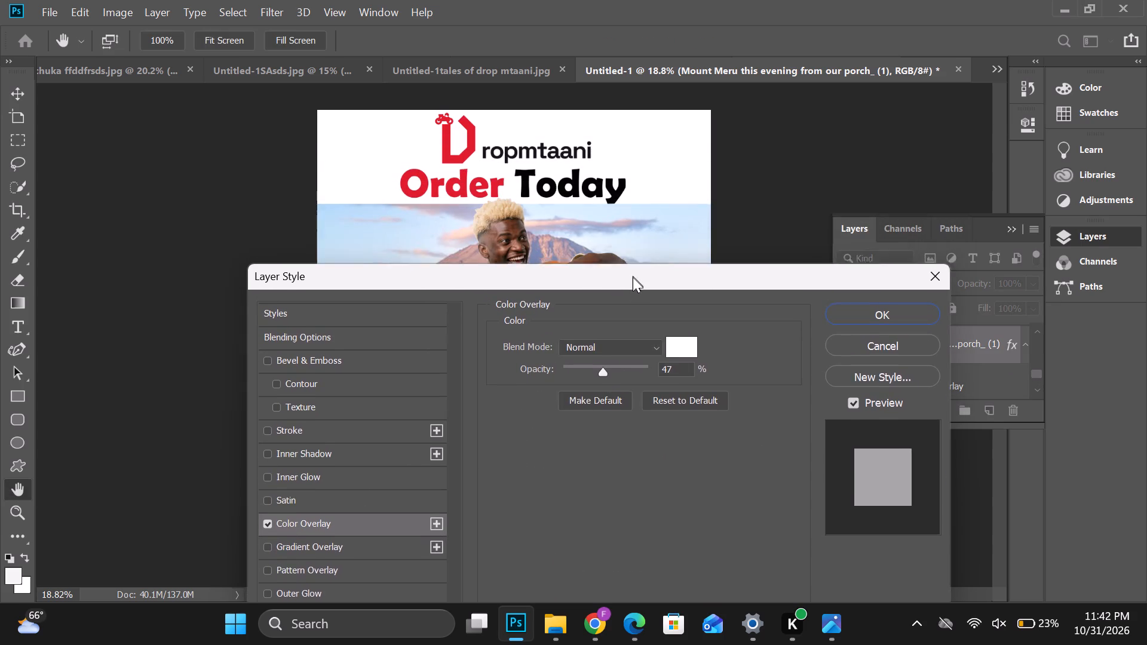
{"action": "left_click_drag", "start_coordinate": [633, 277], "coordinate": [628, 346]}
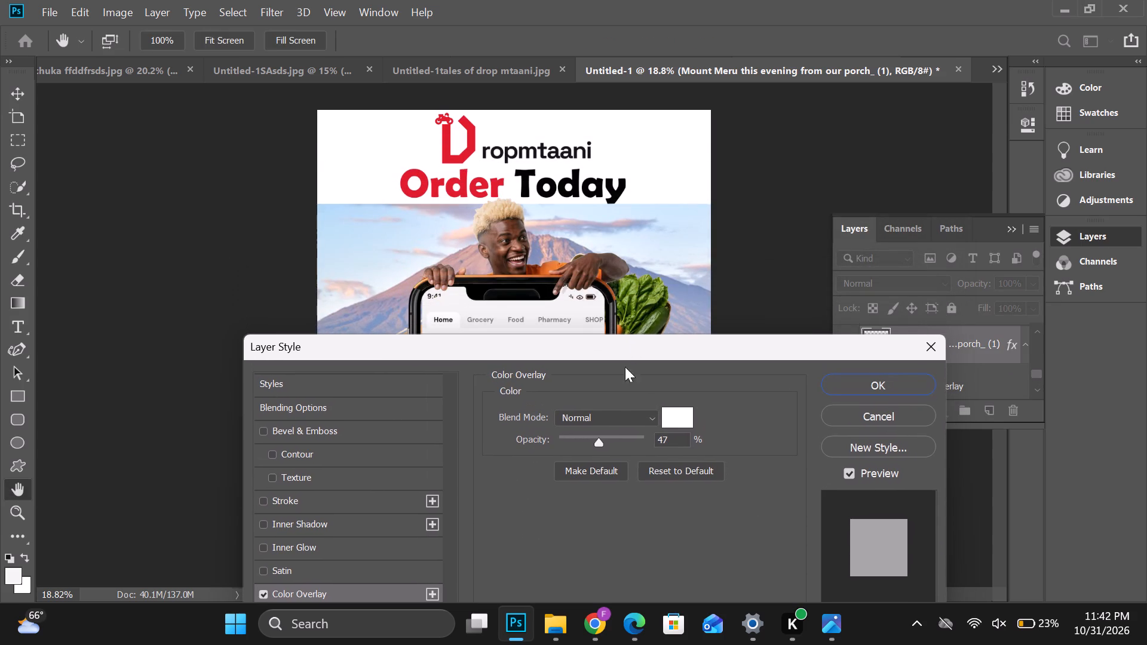
{"action": "left_click", "coordinate": [855, 385]}
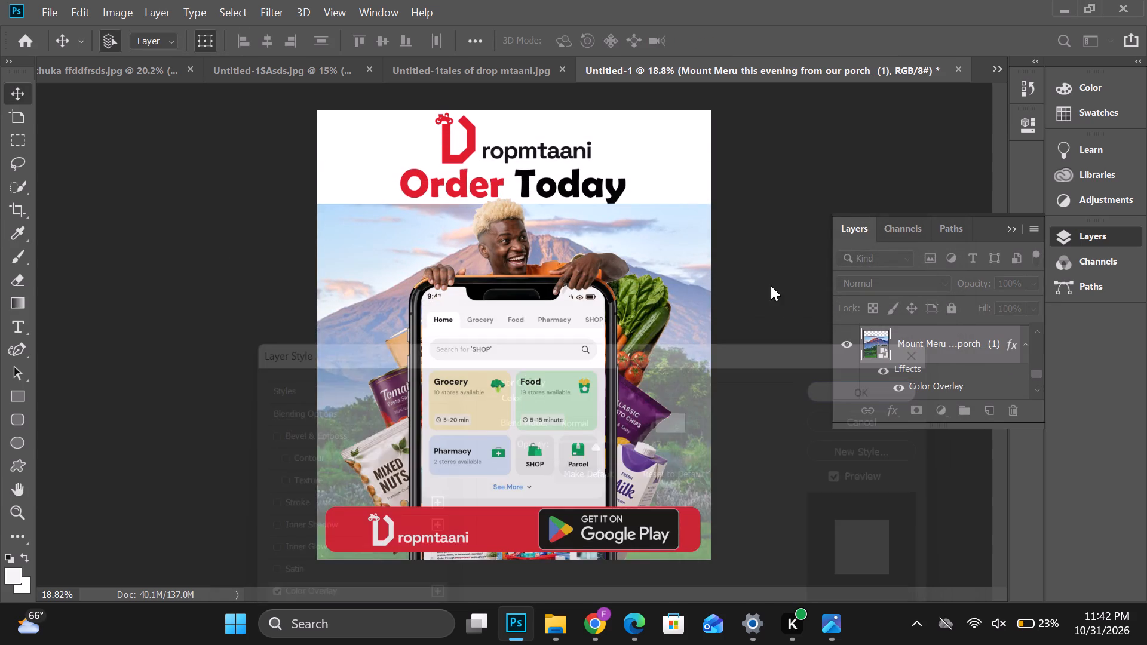
{"action": "left_click", "coordinate": [769, 281]}
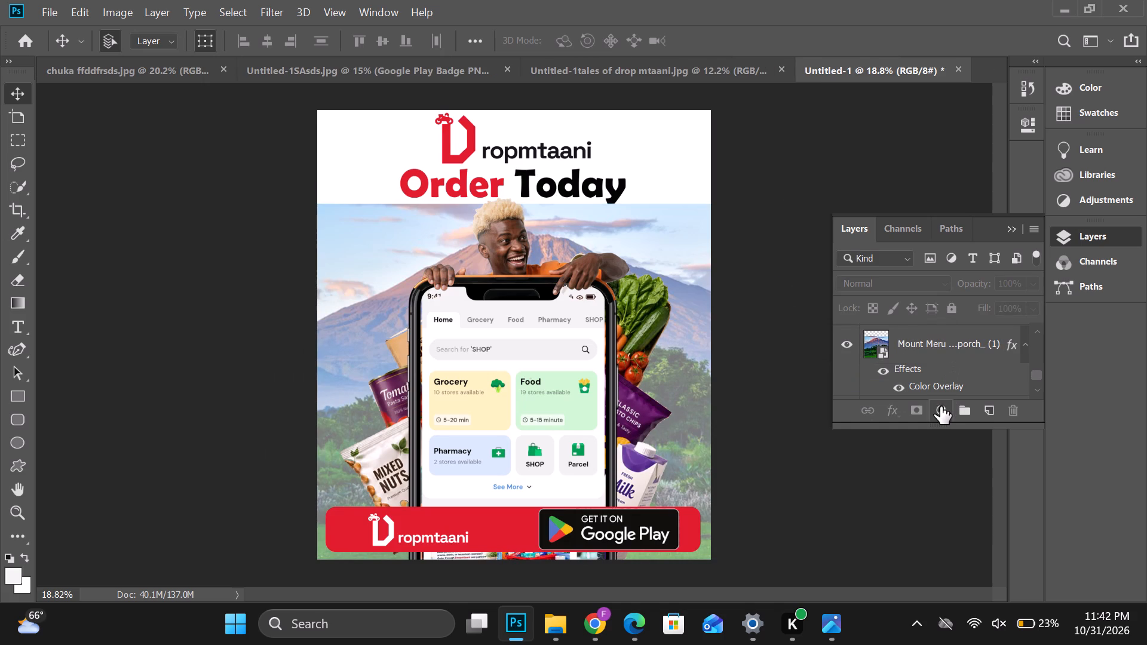
Add a linear 90° off-white-to-transparent gradient fill layer, opaque across the poster's top from 78% and fading out just above the man's face.
{"action": "right_click", "coordinate": [940, 406]}
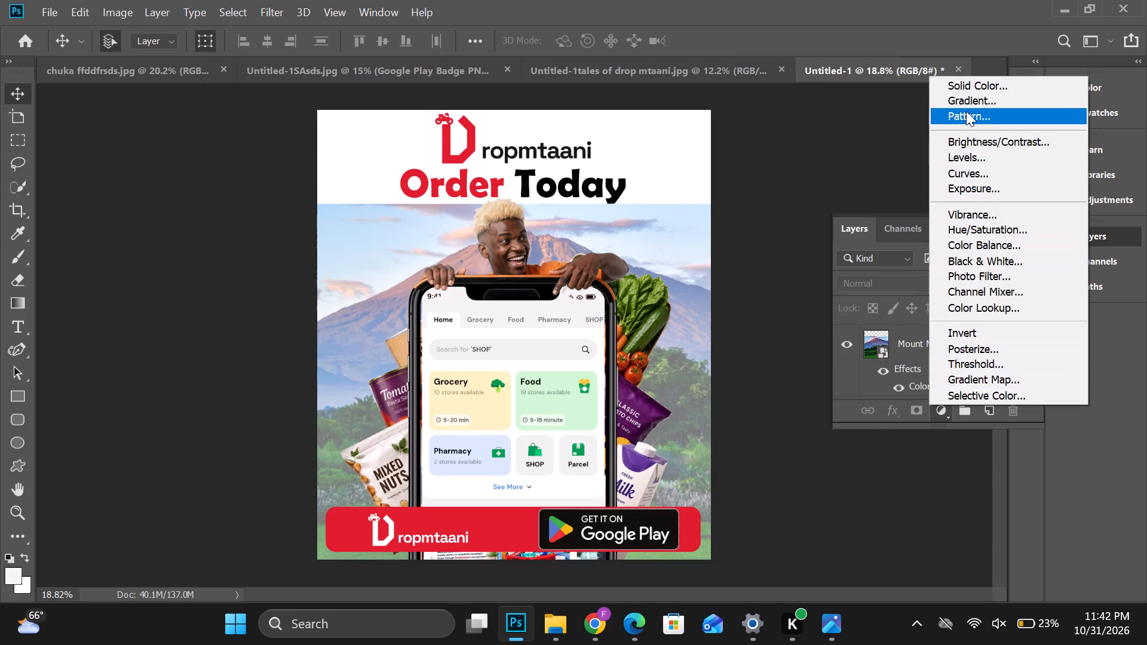
{"action": "left_click", "coordinate": [969, 102]}
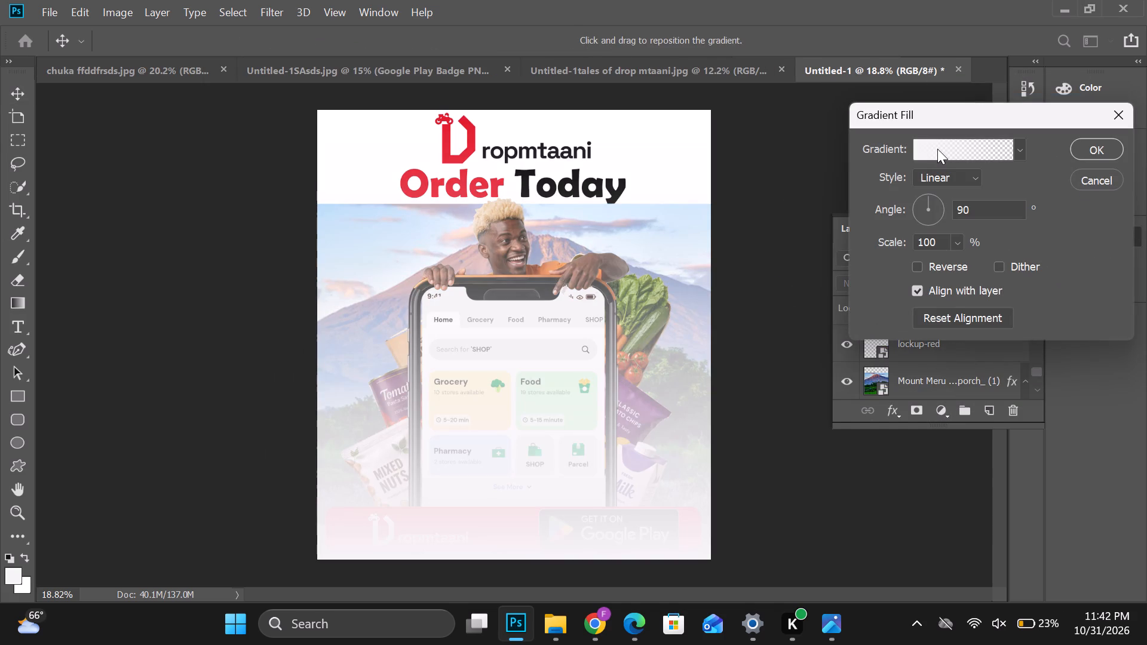
{"action": "left_click", "coordinate": [938, 148]}
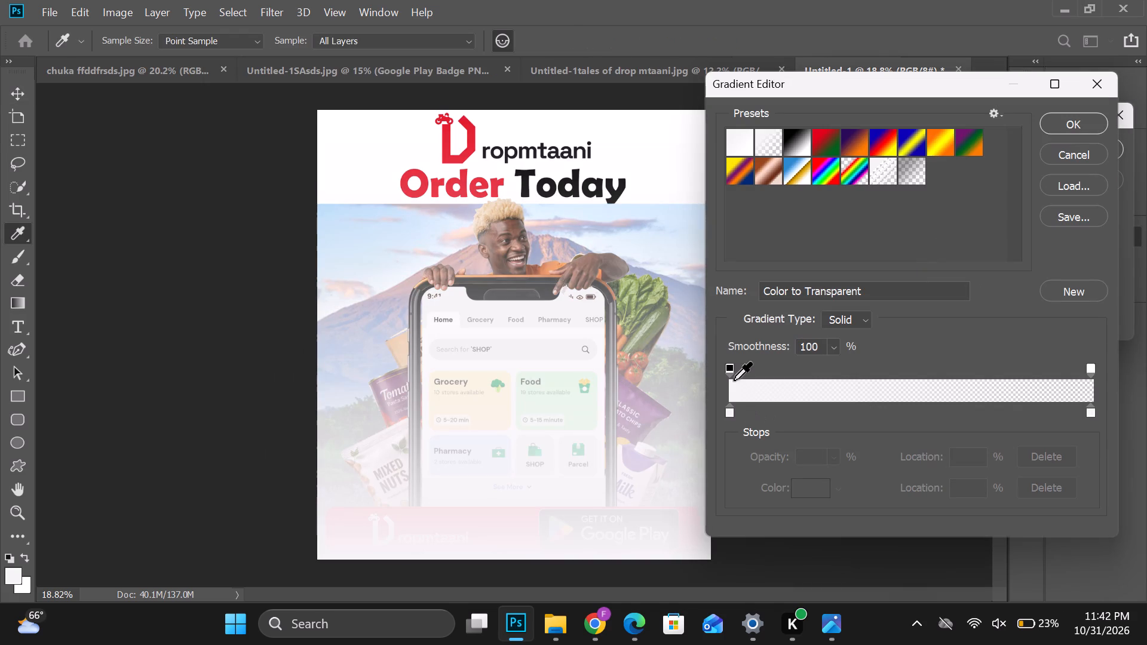
{"action": "left_click_drag", "start_coordinate": [731, 368], "coordinate": [1023, 356]}
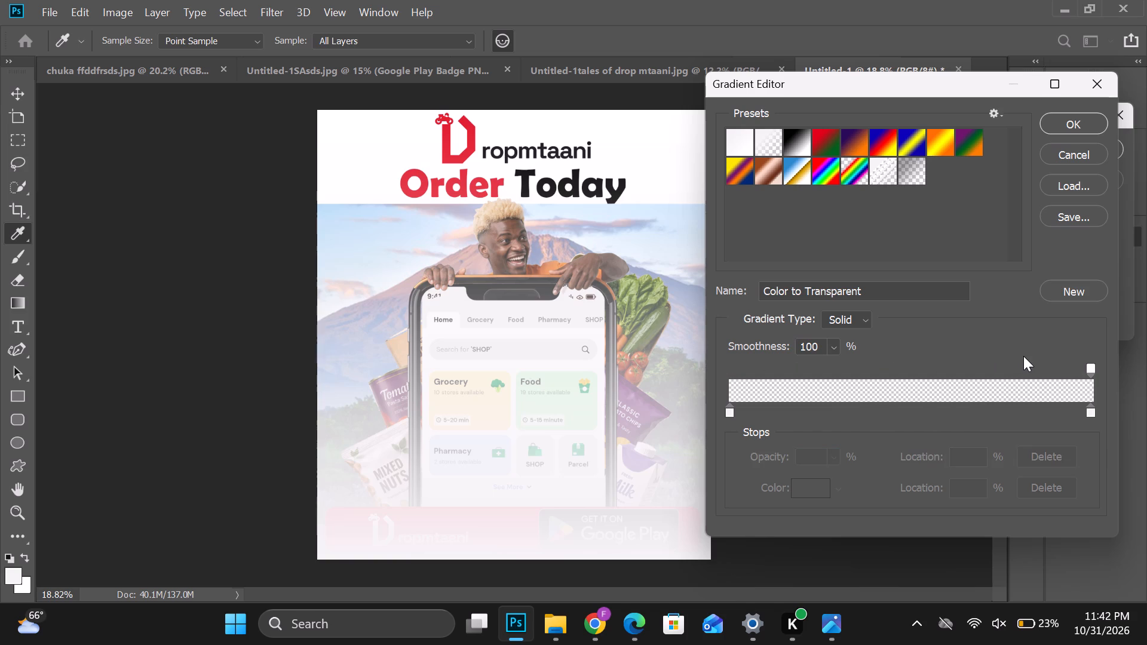
{"action": "left_click_drag", "start_coordinate": [1023, 356], "coordinate": [1016, 368]}
{"action": "left_click_drag", "start_coordinate": [1089, 365], "coordinate": [1082, 368]}
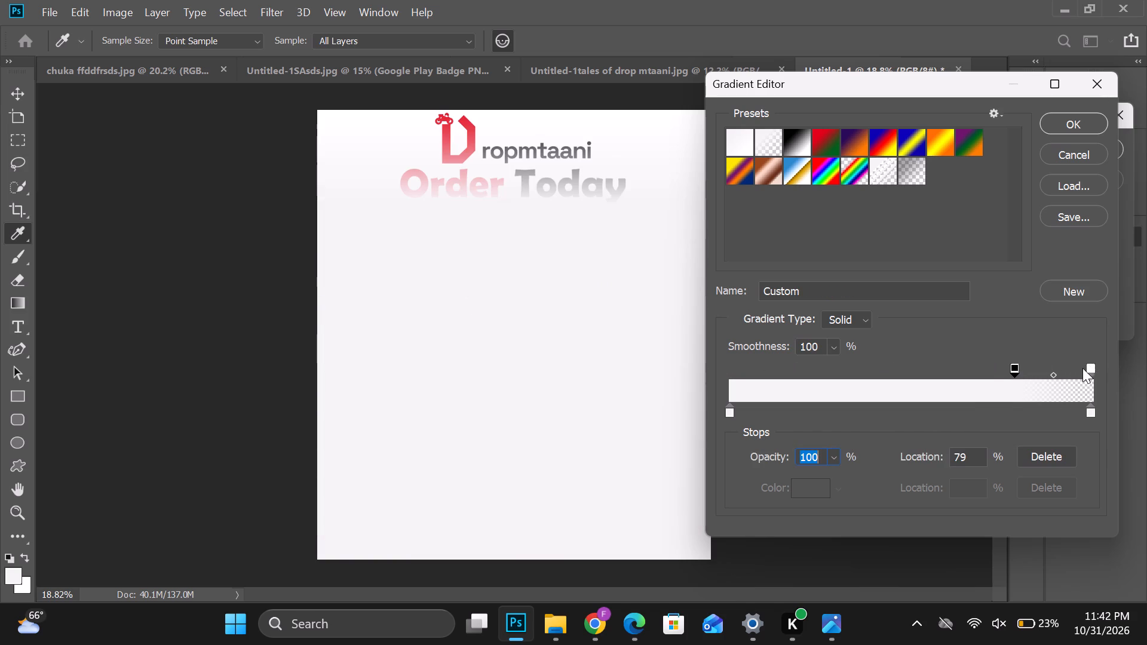
{"action": "left_click_drag", "start_coordinate": [1082, 368], "coordinate": [995, 379]}
{"action": "left_click_drag", "start_coordinate": [1015, 368], "coordinate": [1033, 366]}
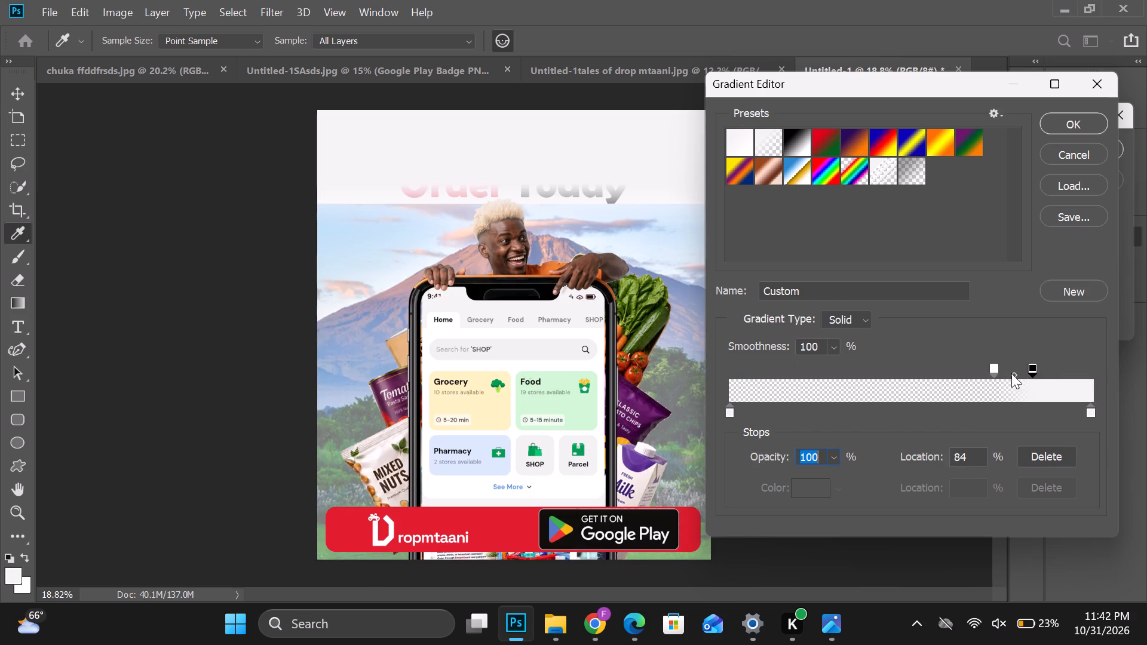
{"action": "left_click_drag", "start_coordinate": [1031, 366], "coordinate": [1014, 370]}
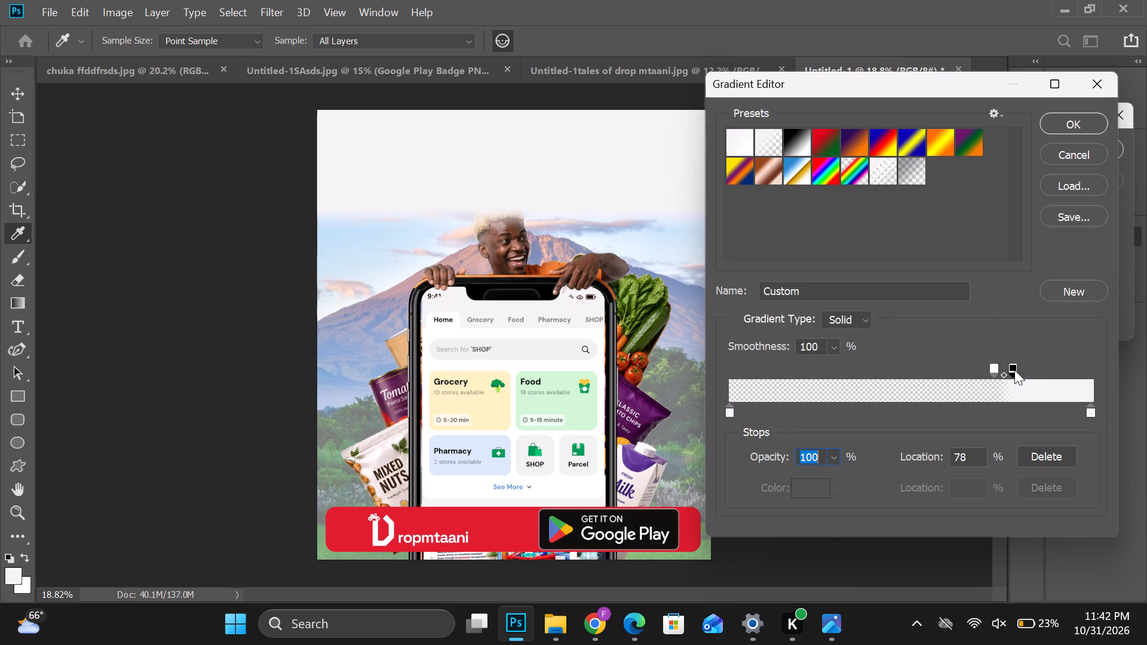
{"action": "left_click_drag", "start_coordinate": [1014, 370], "coordinate": [1025, 370]}
{"action": "left_click_drag", "start_coordinate": [1024, 367], "coordinate": [1014, 368]}
{"action": "left_click", "coordinate": [1063, 109]}
{"action": "left_click", "coordinate": [1066, 120]}
{"action": "left_click", "coordinate": [1087, 150]}
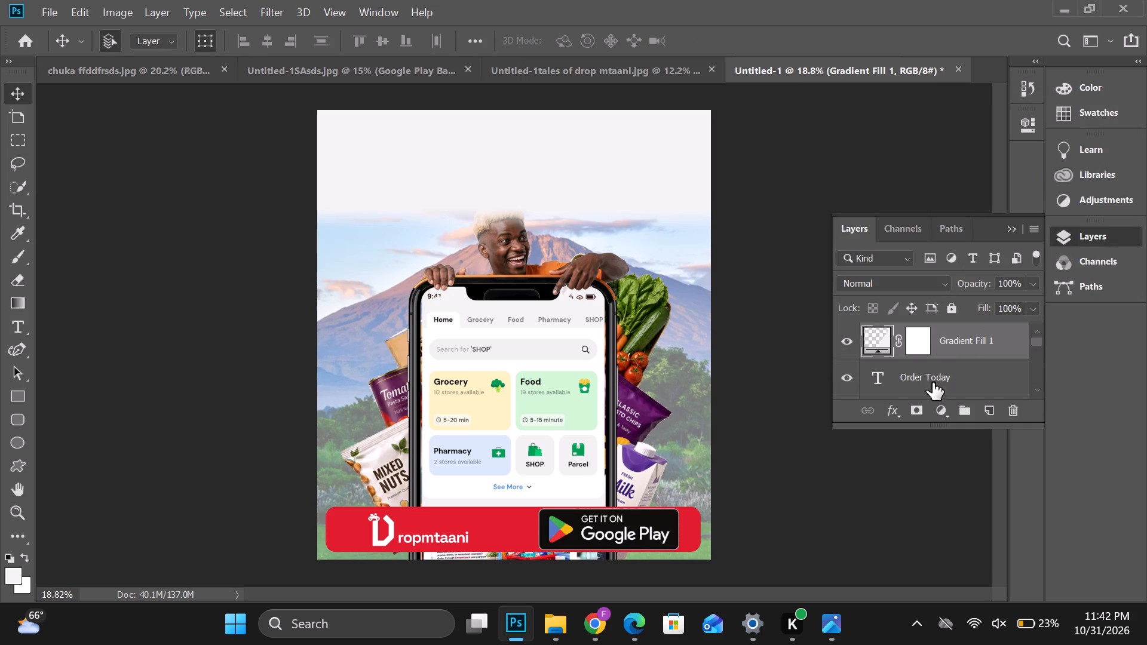
Move the gradient fill layer down the stack to sit directly above the Mount Meru layer.
{"action": "left_click_drag", "start_coordinate": [944, 339], "coordinate": [955, 423]}
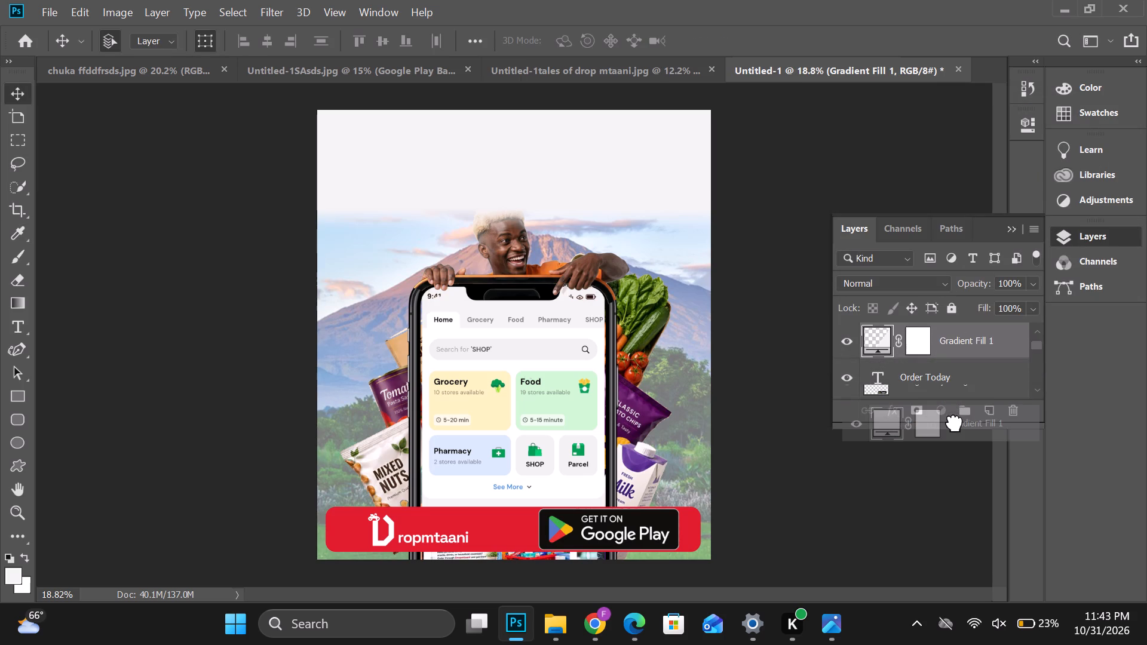
{"action": "left_click_drag", "start_coordinate": [955, 423], "coordinate": [947, 352]}
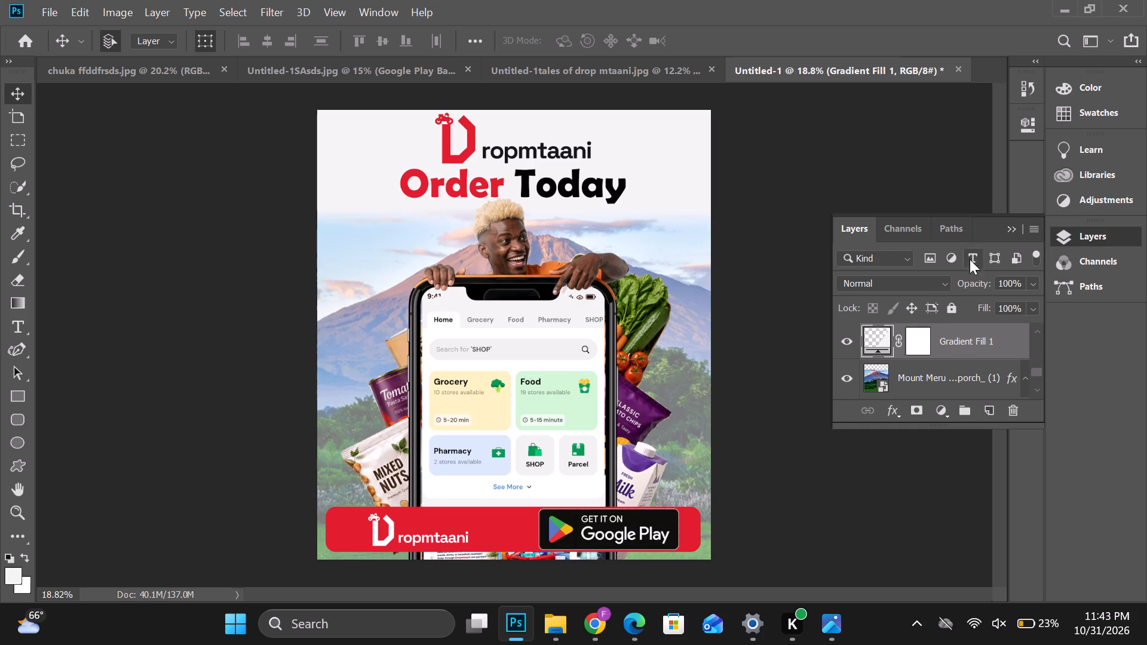
Select every layer from Background up to the Order Today text and merge them into a single layer.
{"action": "left_click", "coordinate": [1016, 235]}
{"action": "left_click", "coordinate": [1083, 238]}
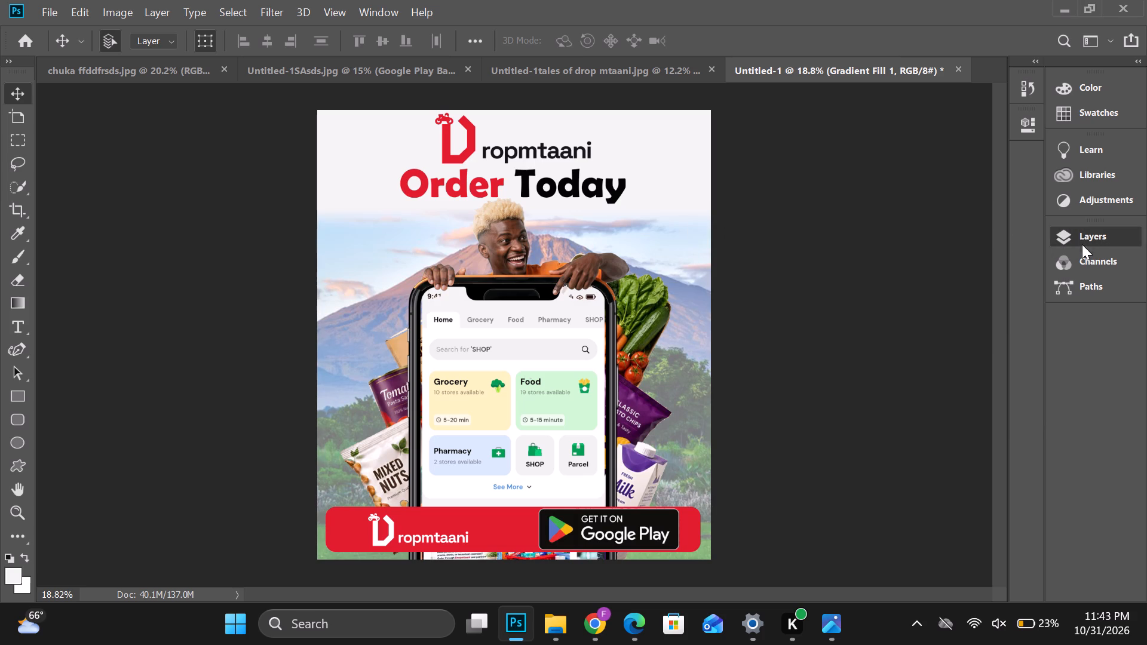
{"action": "scroll", "coordinate": [917, 385], "scroll_direction": "down", "scroll_amount": 9}
{"action": "left_click", "coordinate": [918, 384]}
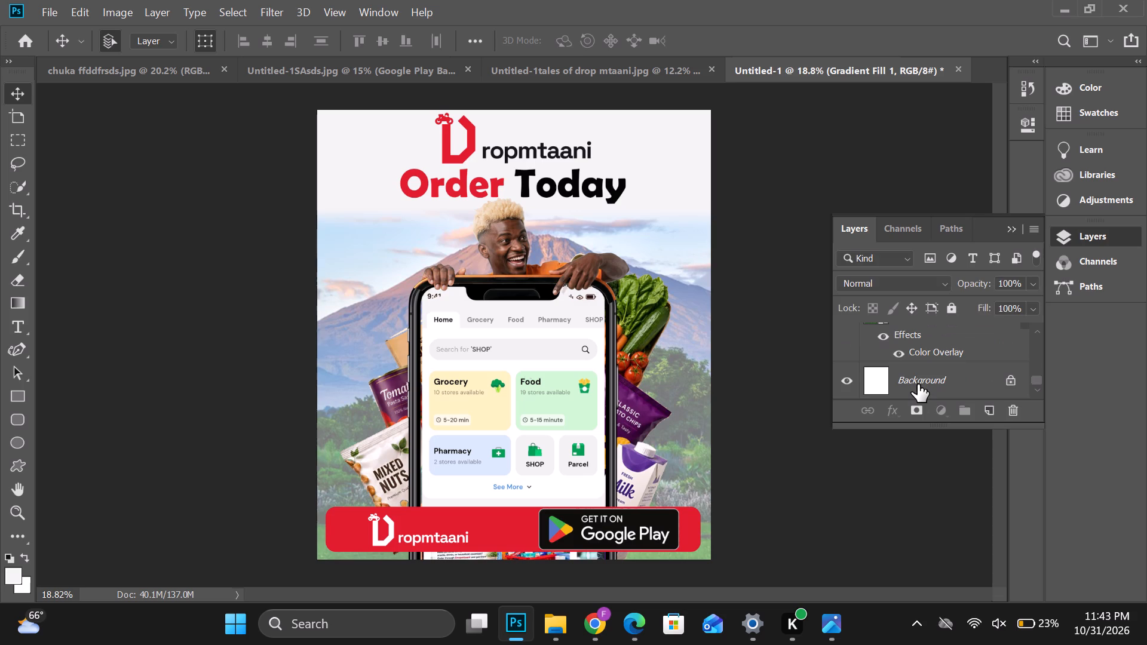
{"action": "scroll", "coordinate": [918, 384], "scroll_direction": "up", "scroll_amount": 13, "text": "shift"}
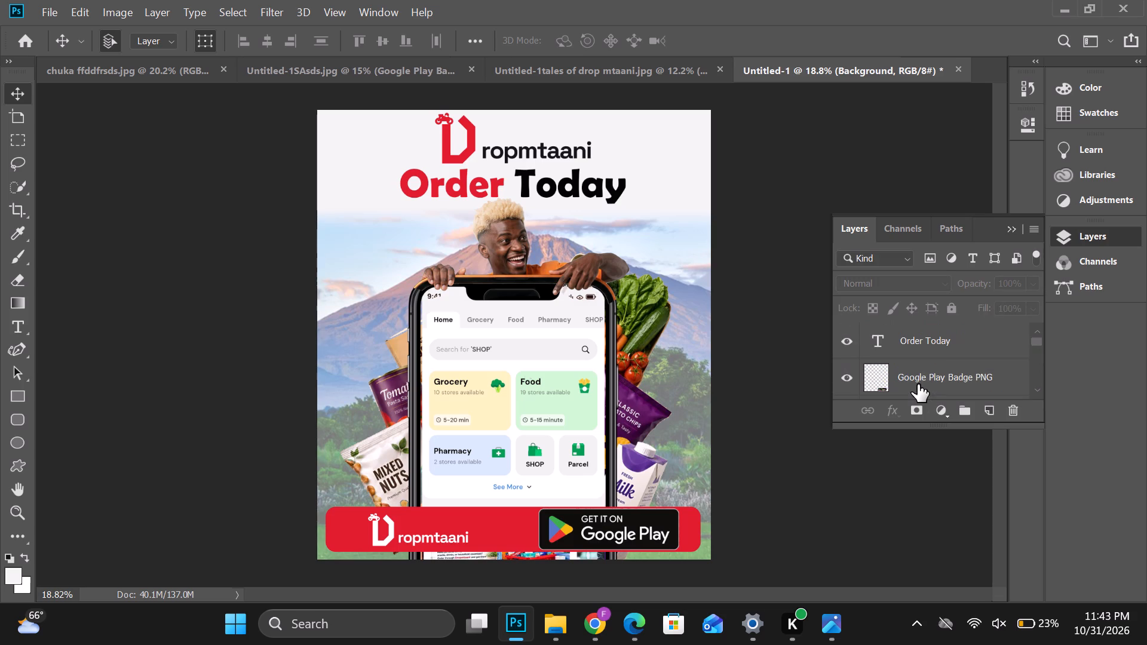
{"action": "scroll", "coordinate": [918, 384], "scroll_direction": "up", "scroll_amount": 3, "text": "shift"}
{"action": "left_click", "coordinate": [936, 339], "text": "shift"}
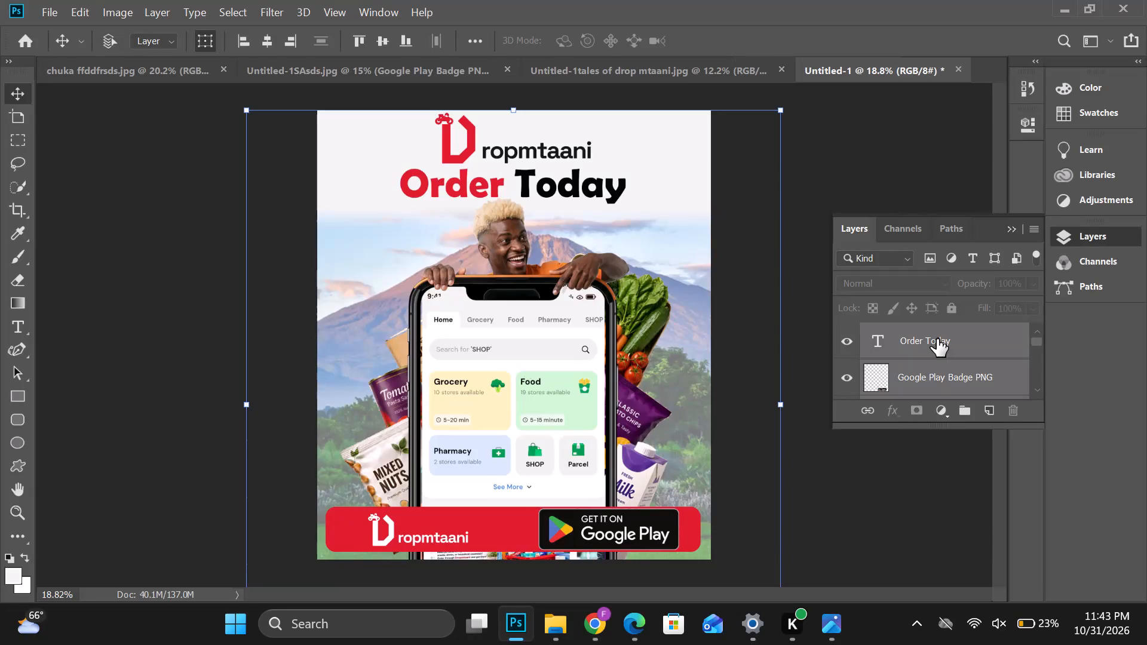
{"action": "key", "text": "ctrl+e"}
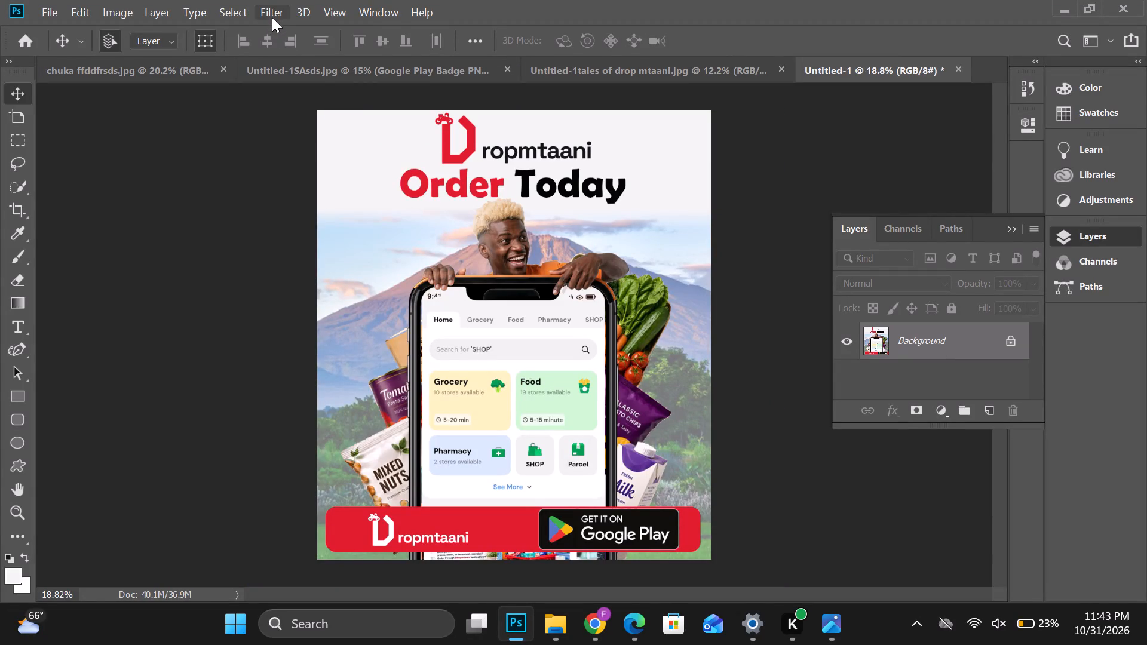
Apply the Camera Raw Filter to the merged poster with Clarity +12, Vibrance +7 and Saturation +13.
{"action": "left_click", "coordinate": [272, 16]}
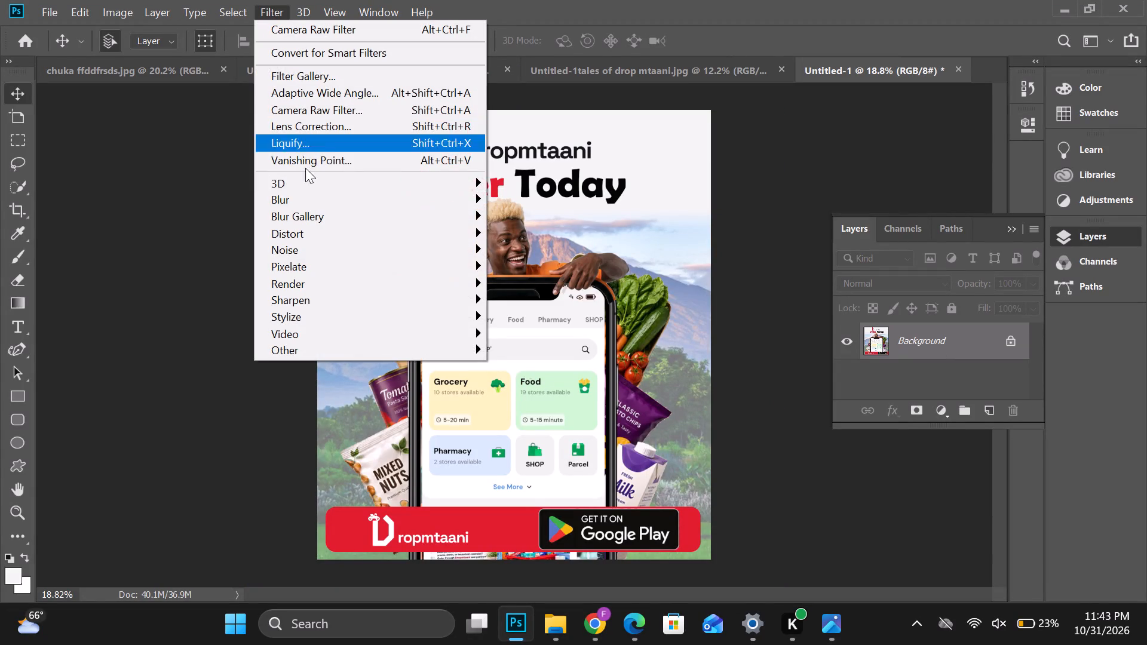
{"action": "left_click", "coordinate": [308, 116]}
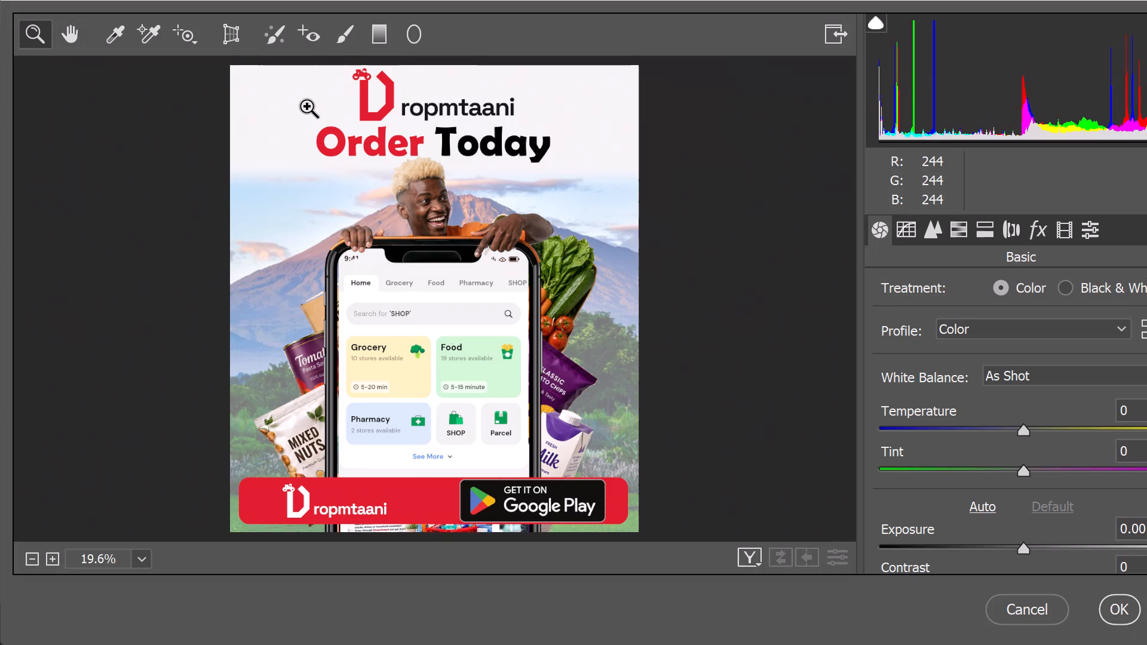
{"action": "scroll", "coordinate": [1017, 443], "scroll_direction": "down", "scroll_amount": 2}
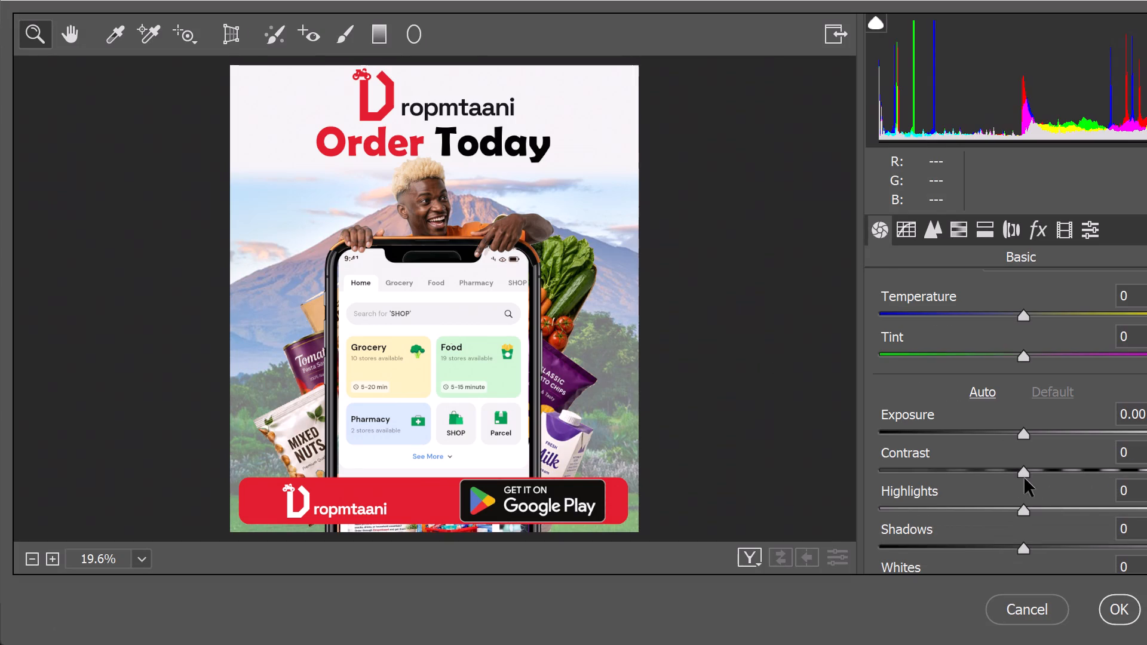
{"action": "scroll", "coordinate": [1031, 487], "scroll_direction": "down", "scroll_amount": 4}
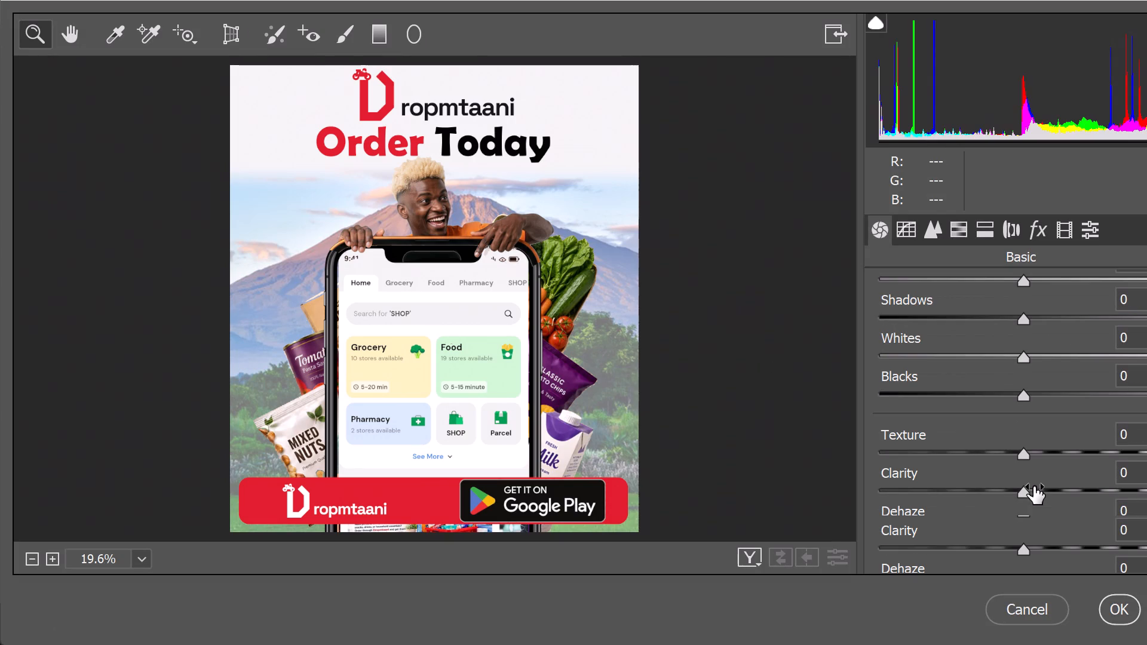
{"action": "left_click_drag", "start_coordinate": [1026, 496], "coordinate": [1035, 494]}
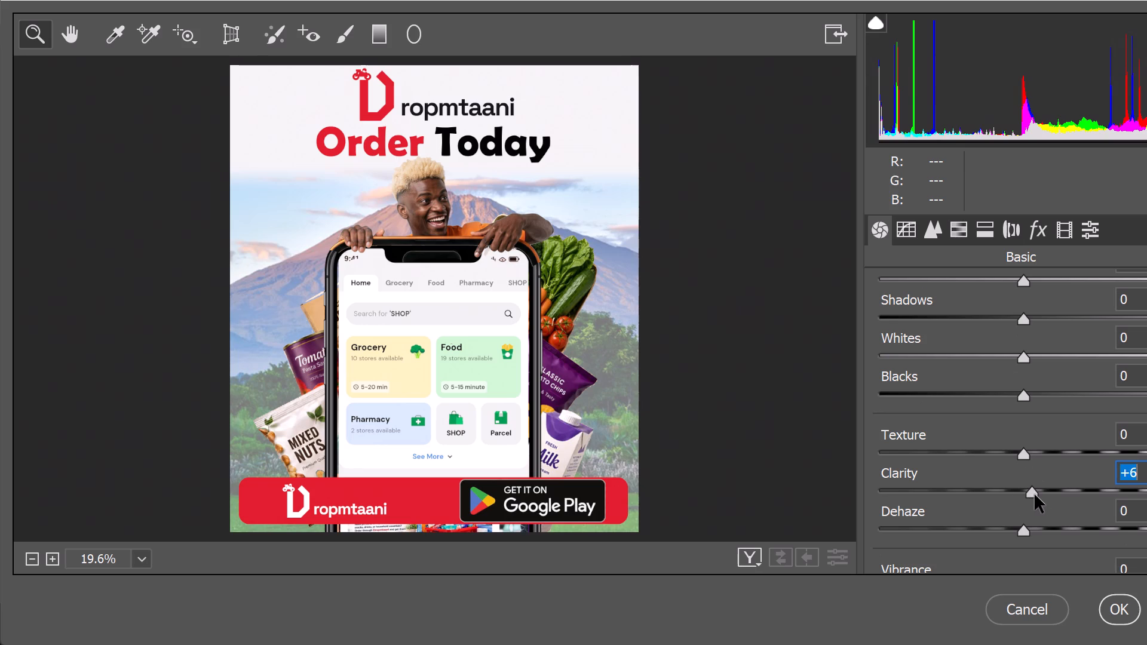
{"action": "left_click_drag", "start_coordinate": [1035, 494], "coordinate": [1039, 493]}
{"action": "left_click", "coordinate": [1039, 493]}
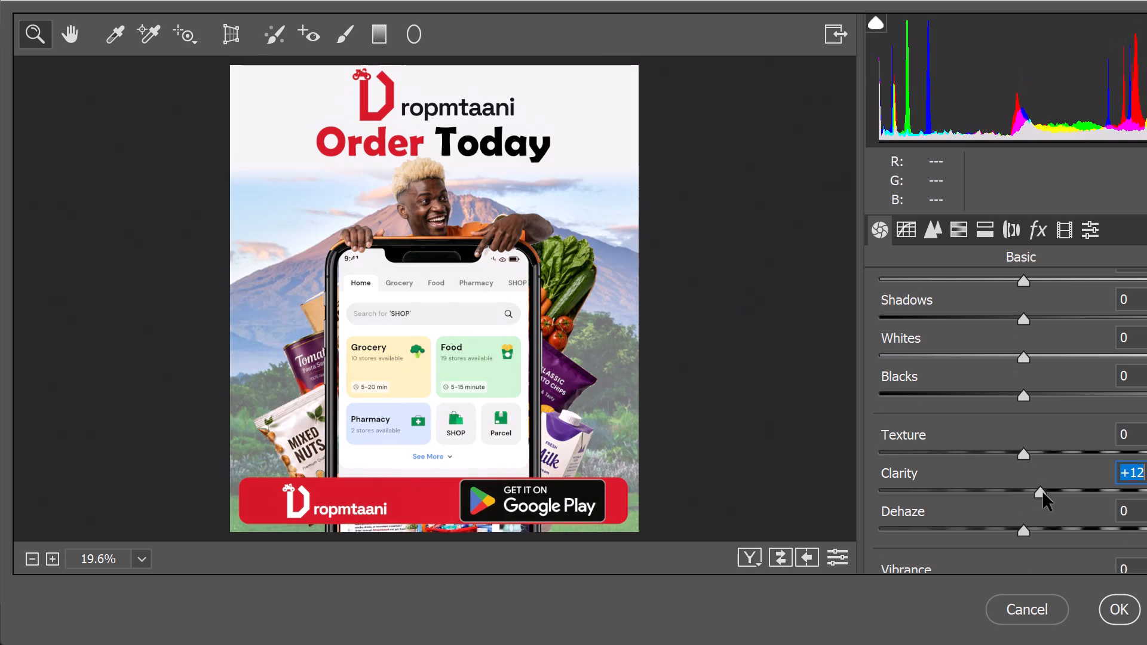
{"action": "scroll", "coordinate": [1042, 493], "scroll_direction": "down", "scroll_amount": 2}
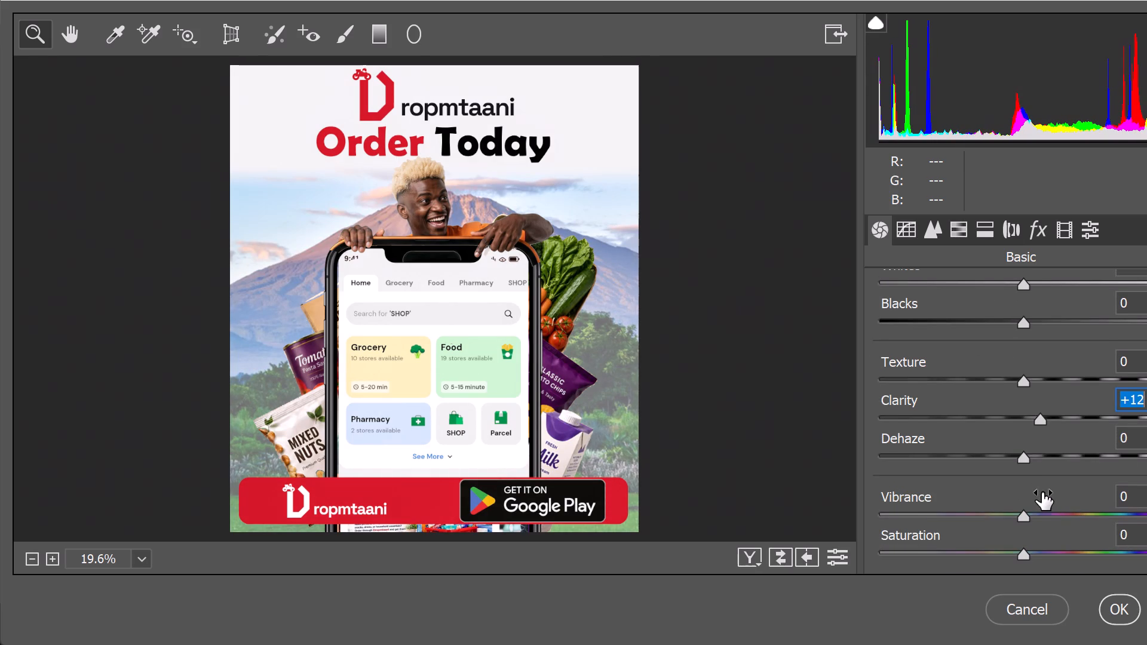
{"action": "left_click_drag", "start_coordinate": [1028, 518], "coordinate": [1038, 518]}
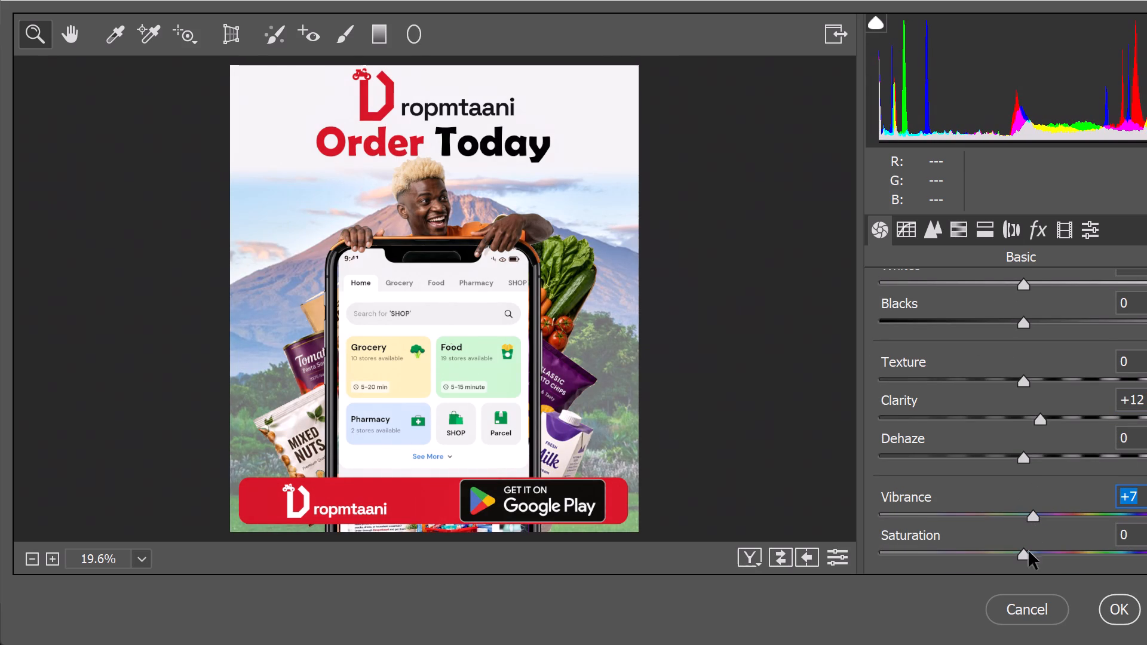
{"action": "left_click_drag", "start_coordinate": [1026, 560], "coordinate": [1044, 556]}
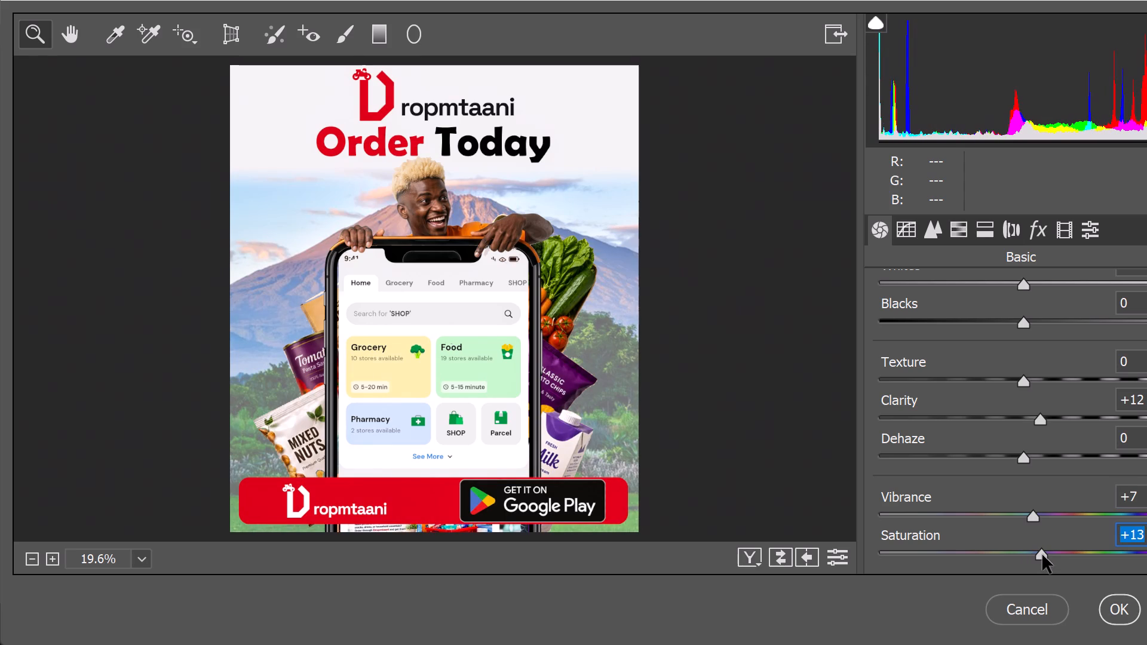
{"action": "left_click", "coordinate": [1114, 601]}
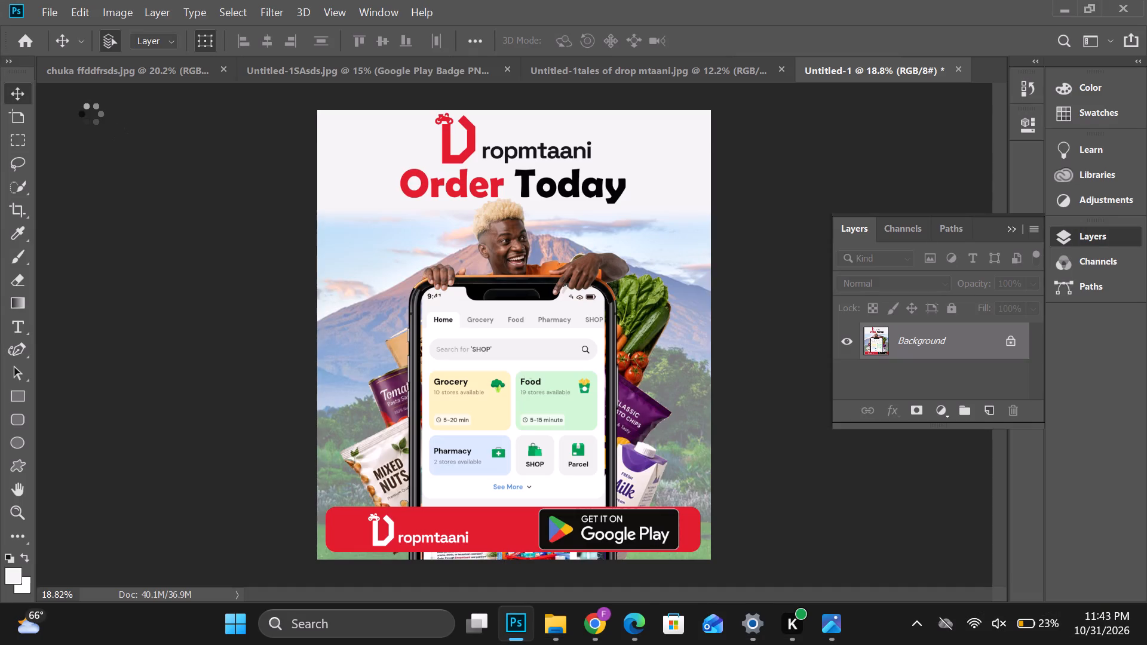
Save the poster as a JPEG named Untitled-1erew in the Downloads folder.
{"action": "left_click", "coordinate": [48, 13]}
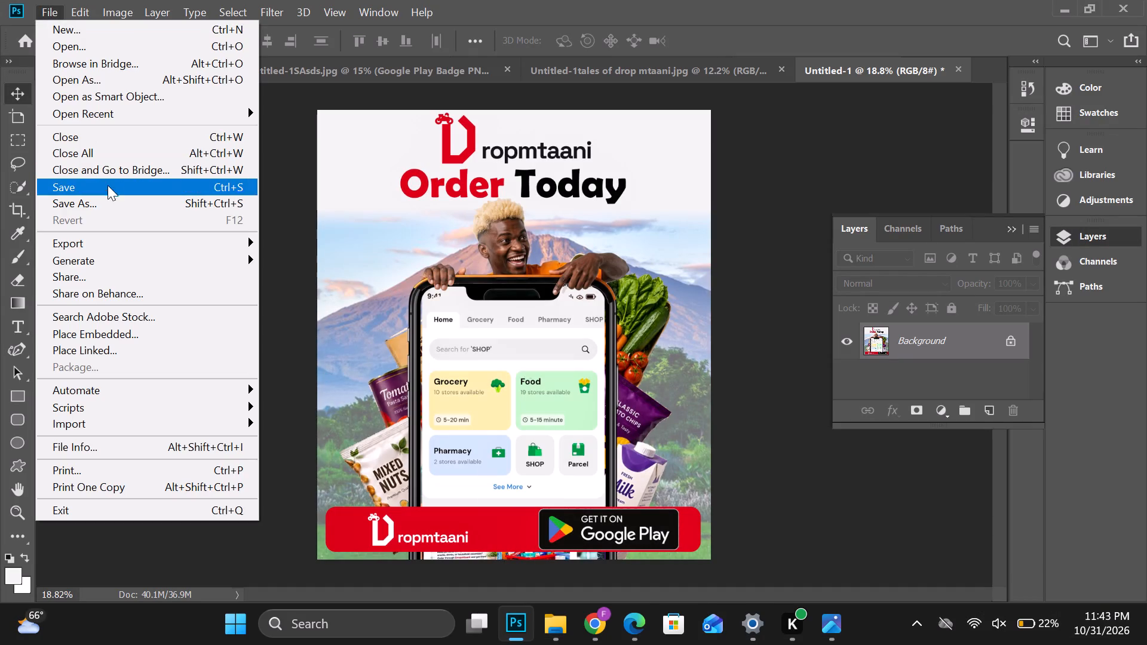
{"action": "left_click", "coordinate": [108, 199]}
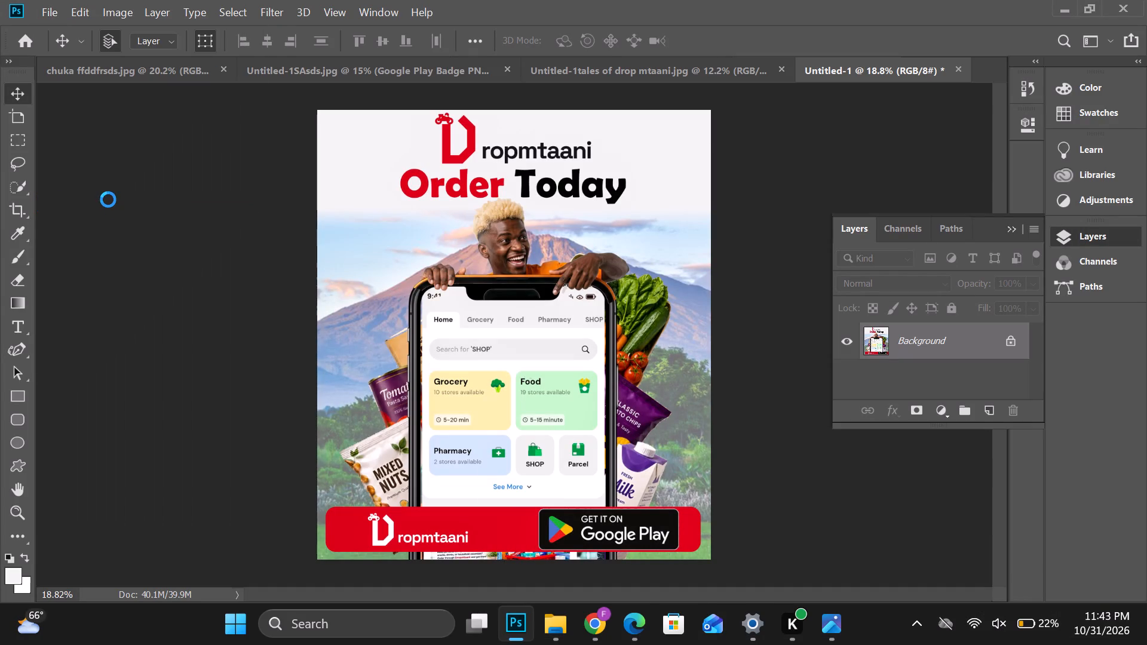
{"action": "left_click", "coordinate": [231, 342]}
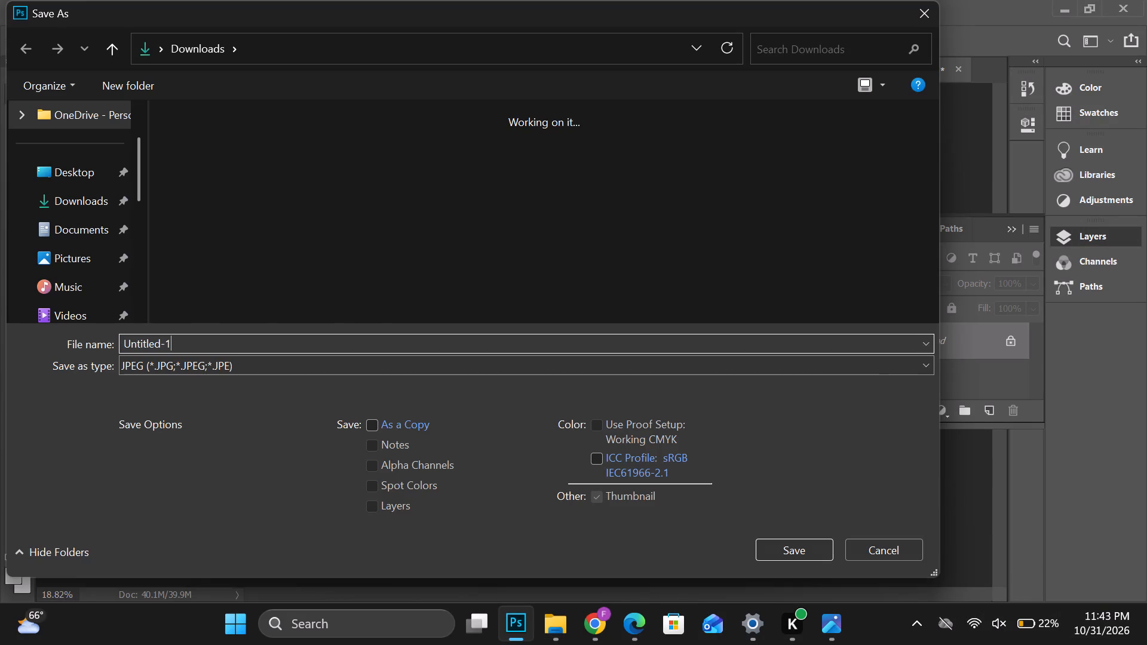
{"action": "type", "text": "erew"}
{"action": "left_click", "coordinate": [85, 202]}
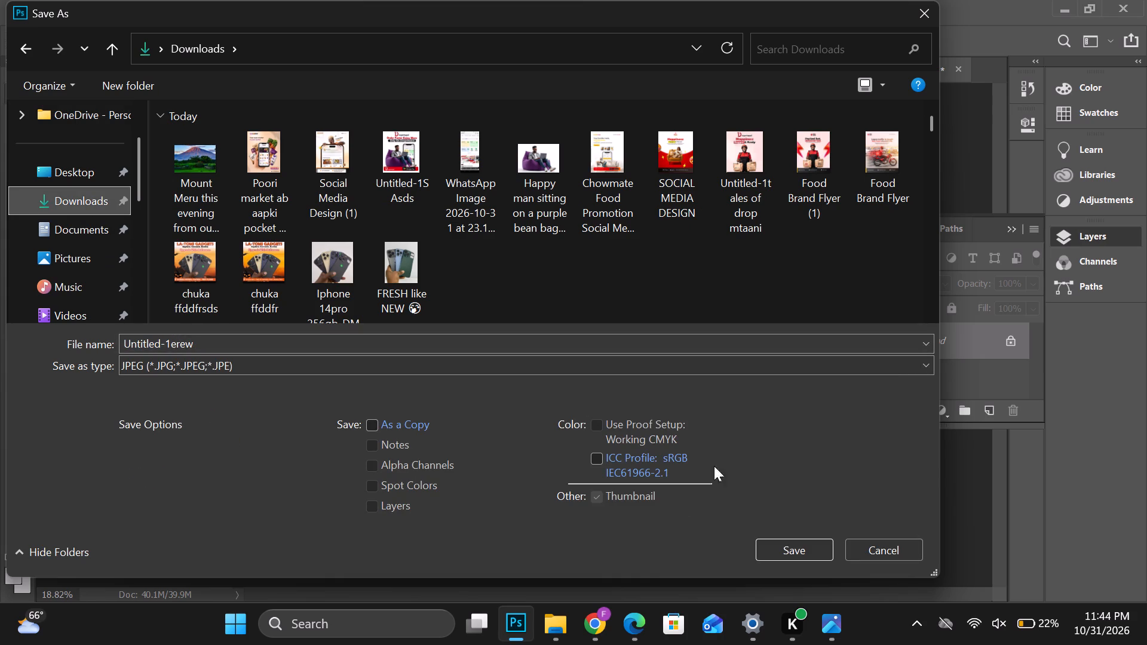
Complete saving the poster as the JPEG Untitled-1erew in Downloads, using Maximum quality 12 and the Baseline ("Standard") format.
{"action": "left_click", "coordinate": [784, 546]}
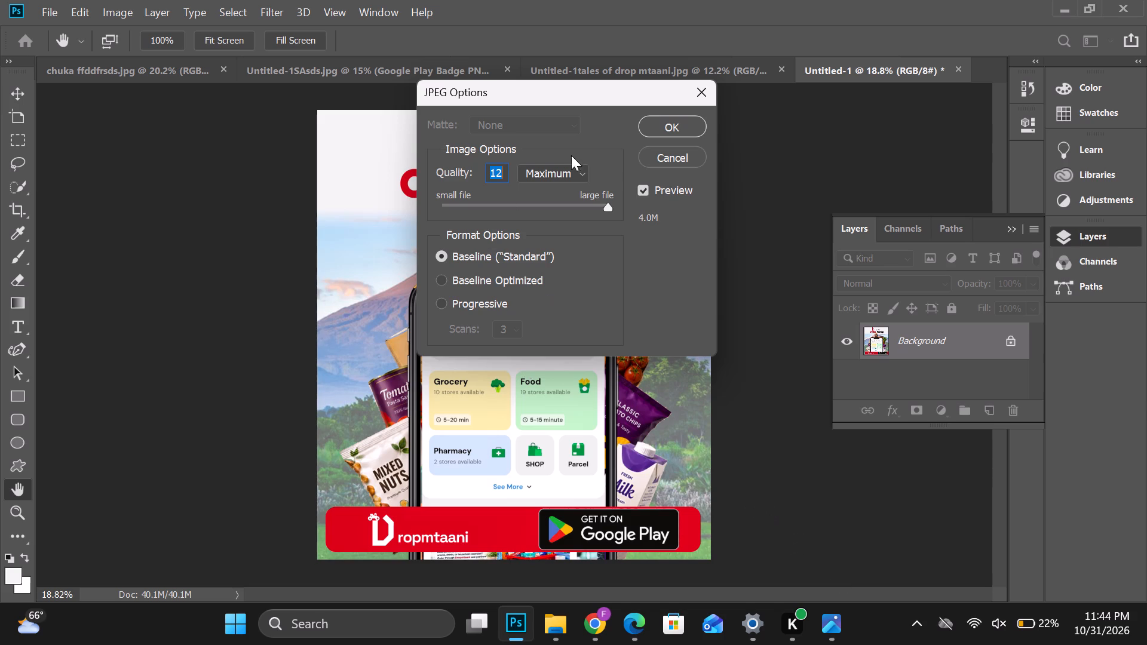
{"action": "left_click", "coordinate": [671, 119]}
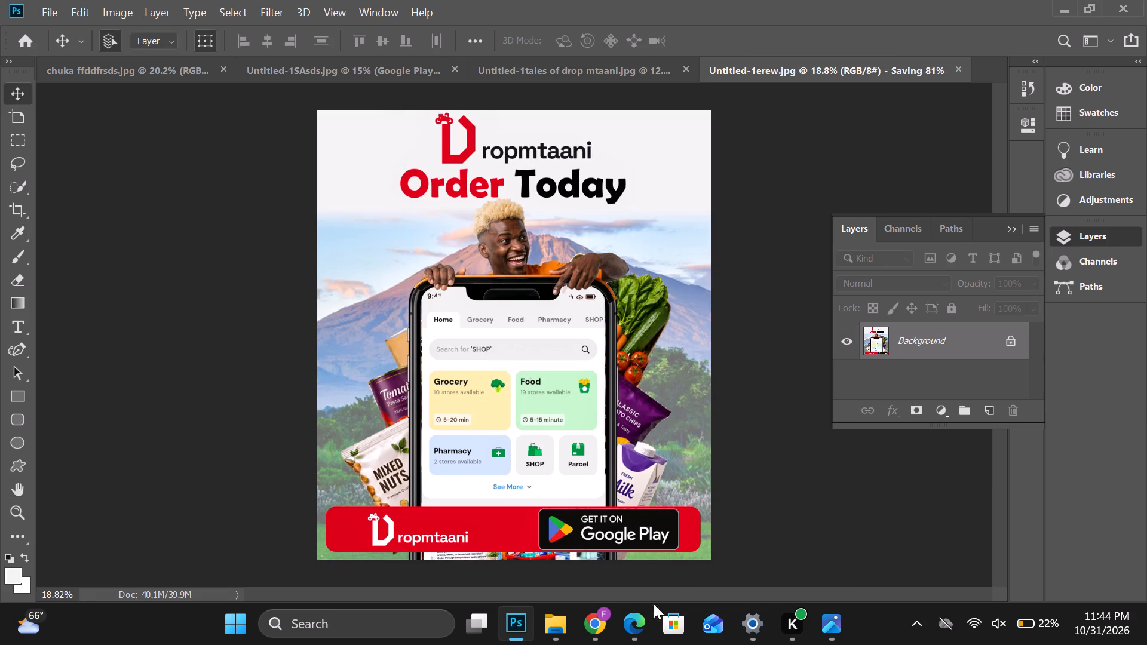